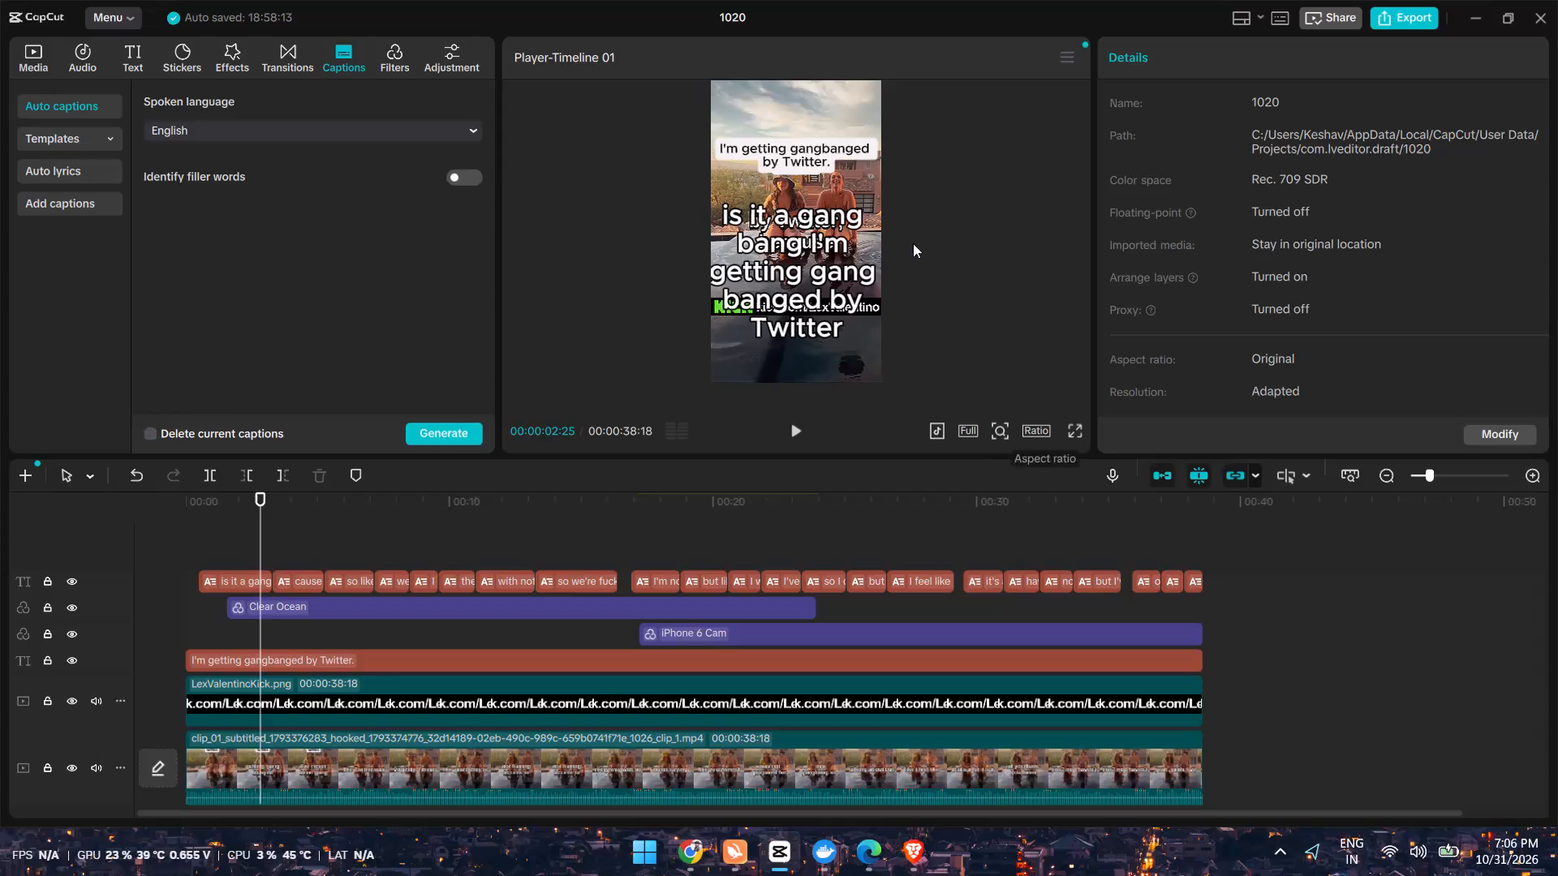
Add a default text clip on a new track above the captions, spanning about 5 s to 10 s.
{"action": "left_click", "coordinate": [131, 60]}
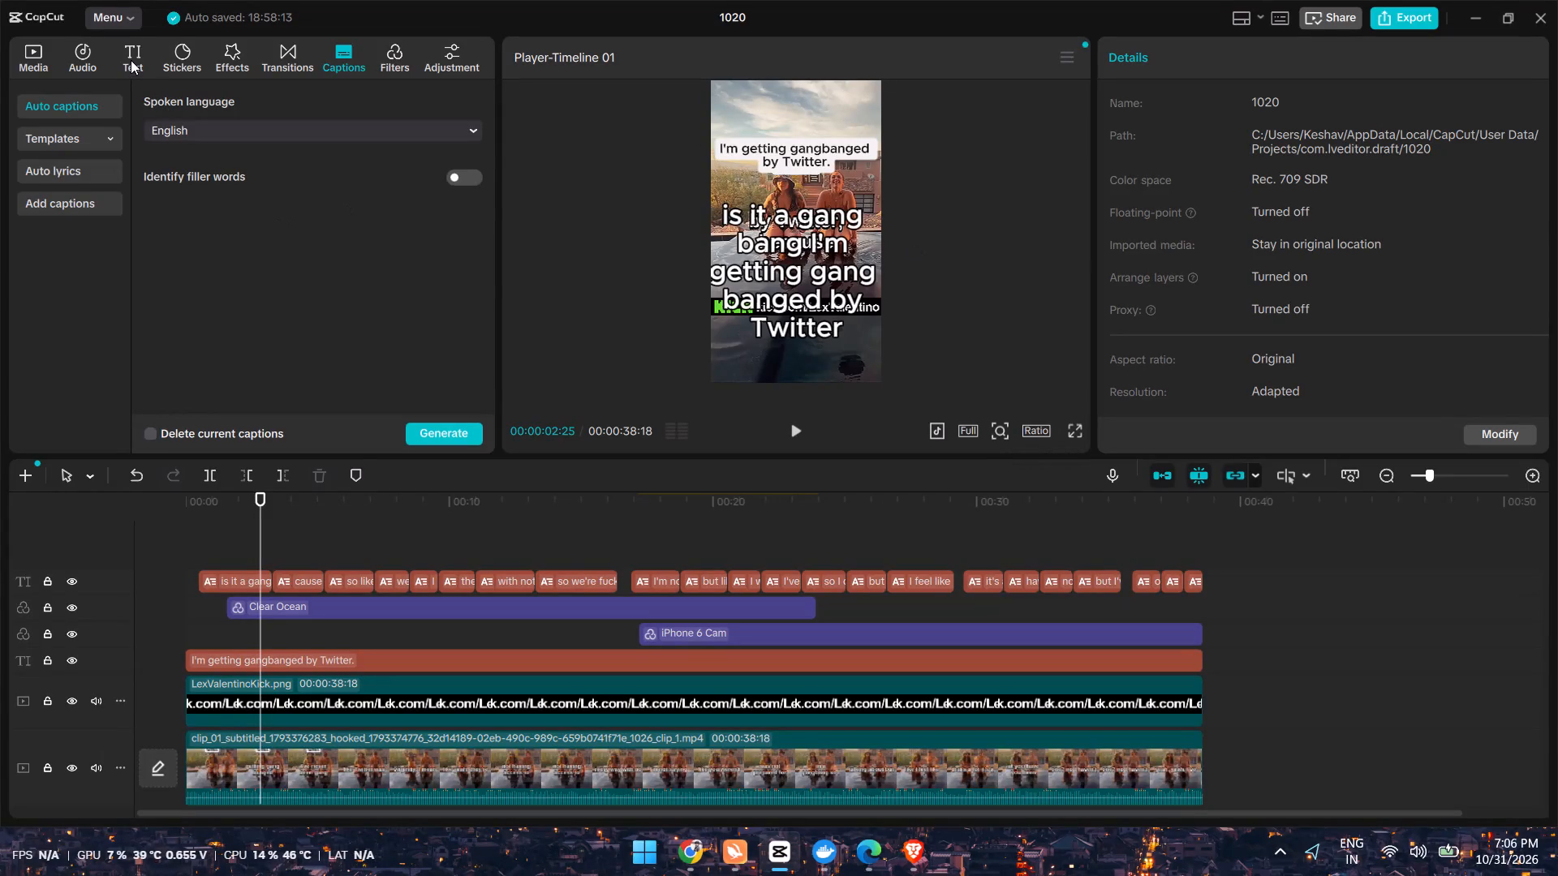
{"action": "left_click", "coordinate": [185, 131]}
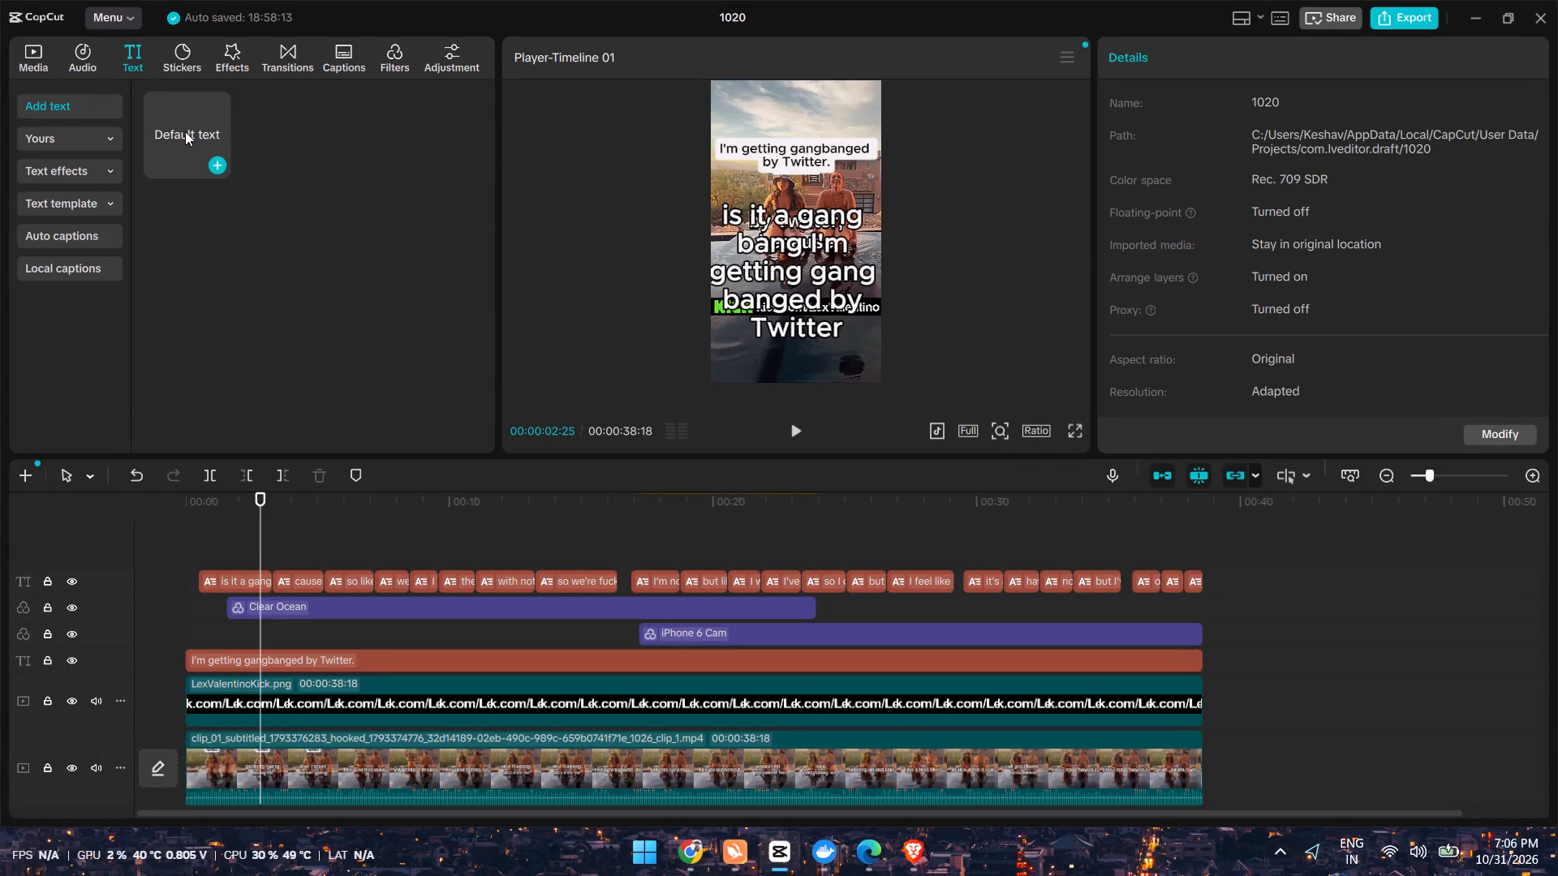
{"action": "left_click_drag", "start_coordinate": [209, 145], "coordinate": [214, 164]}
{"action": "left_click_drag", "start_coordinate": [214, 164], "coordinate": [321, 549]}
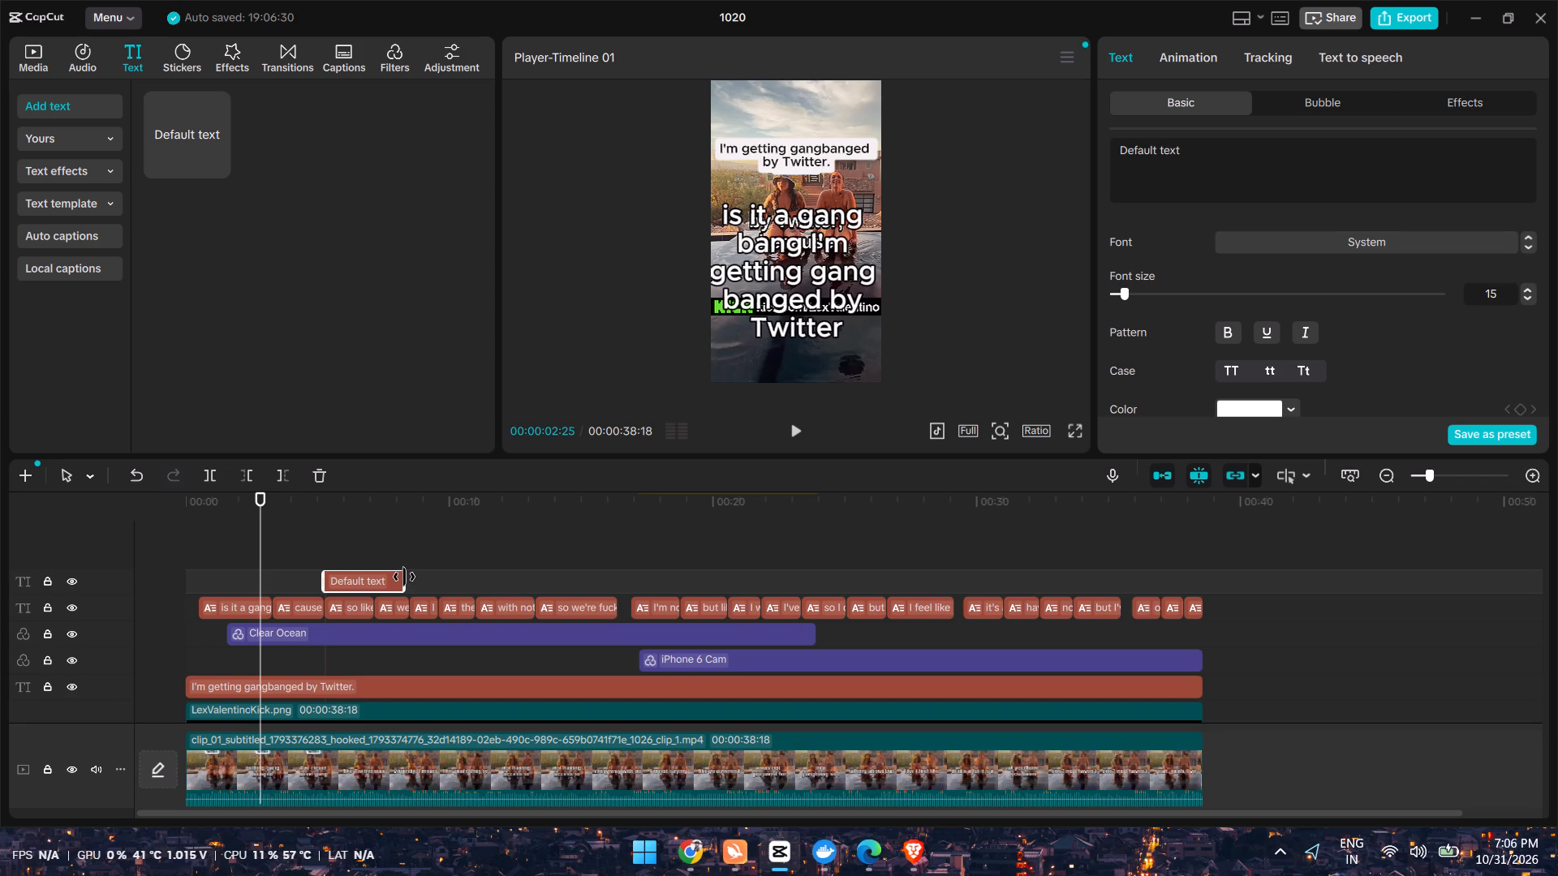
{"action": "left_click_drag", "start_coordinate": [404, 577], "coordinate": [441, 577]}
Move the default text above the title banner near the frame's upper edge, horizontally centred at about Y 1499.
{"action": "left_click", "coordinate": [371, 532]}
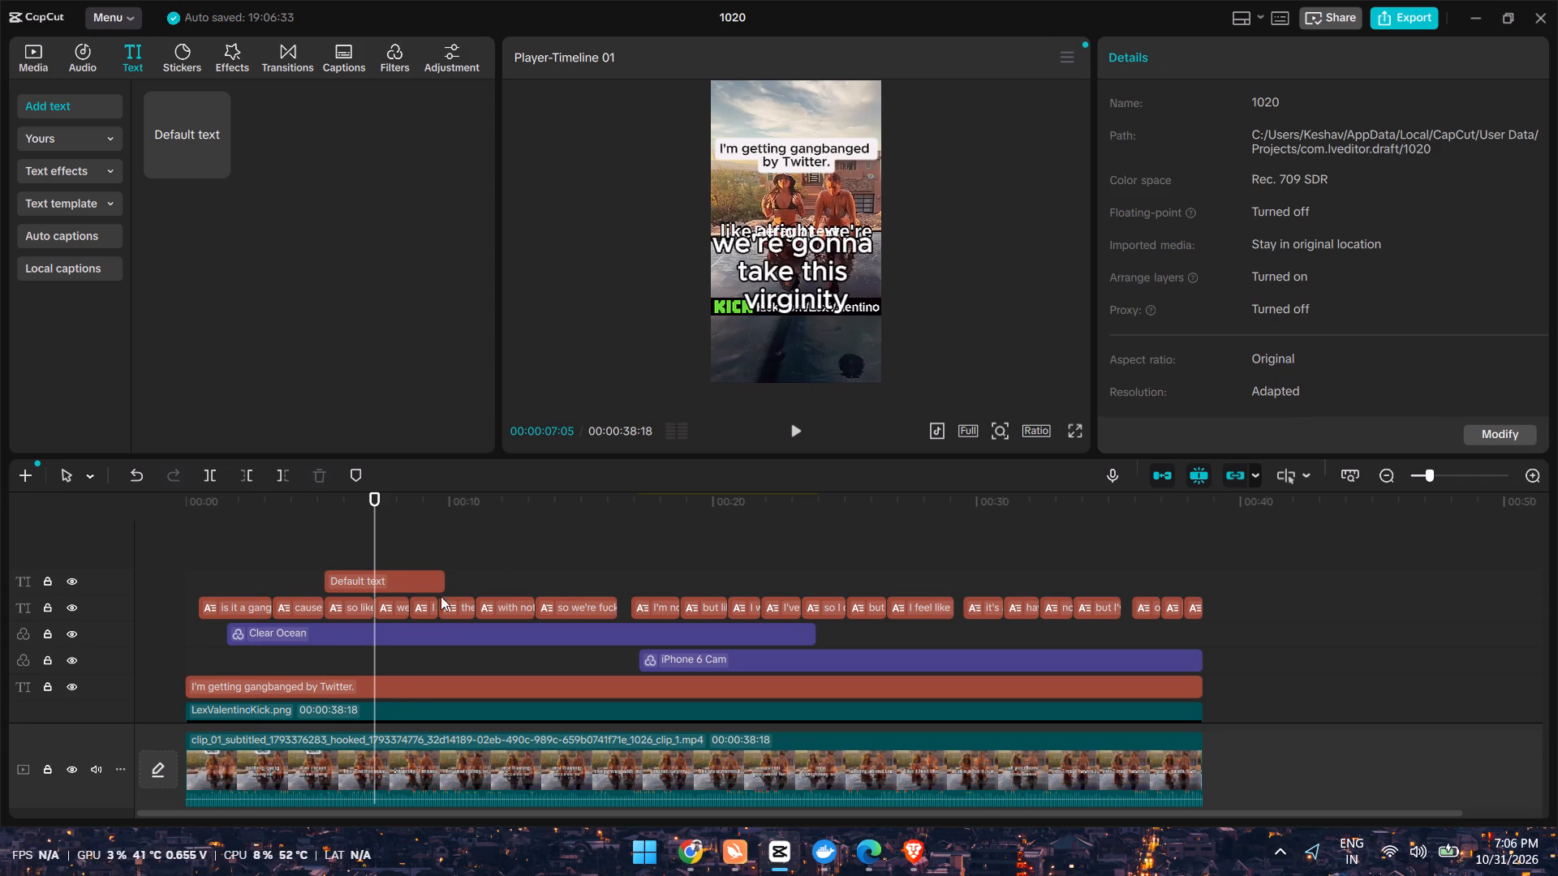
{"action": "left_click", "coordinate": [416, 585]}
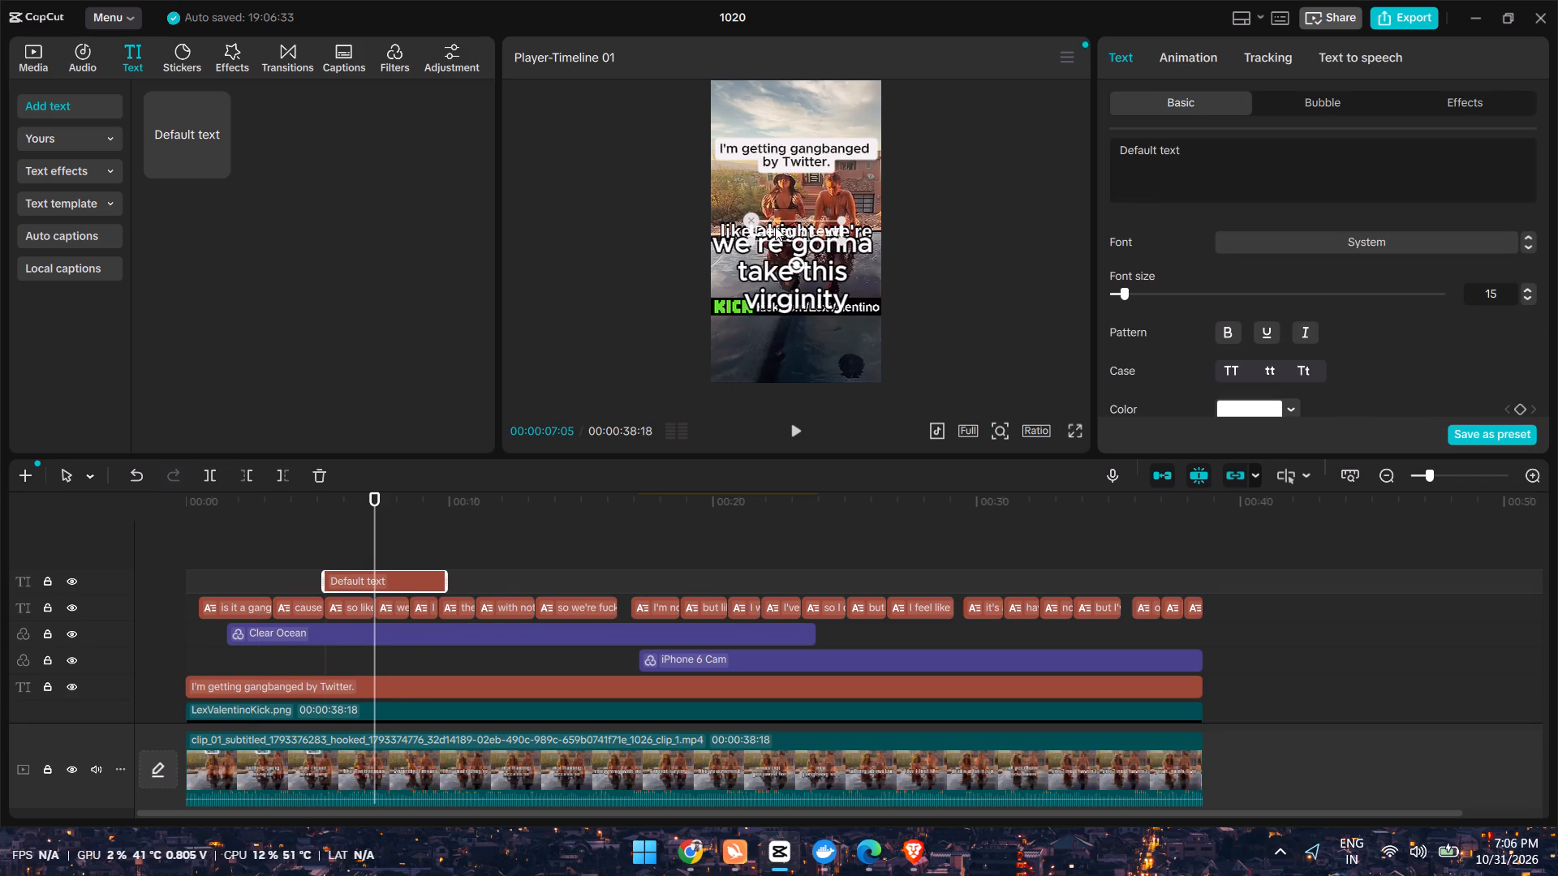
{"action": "left_click_drag", "start_coordinate": [775, 226], "coordinate": [777, 108]}
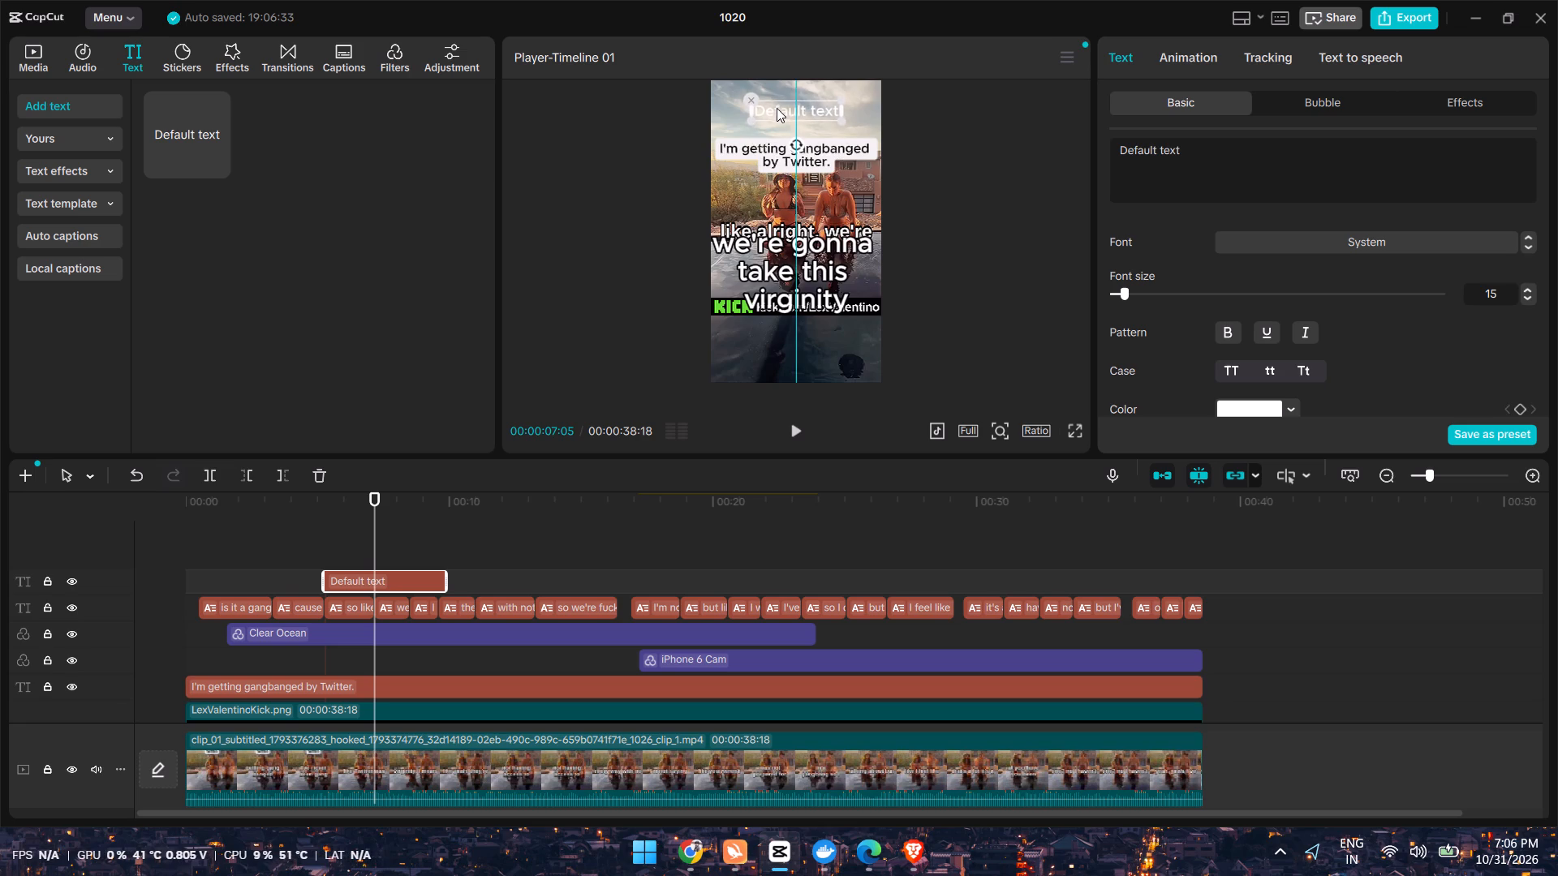
{"action": "left_click_drag", "start_coordinate": [777, 108], "coordinate": [778, 109]}
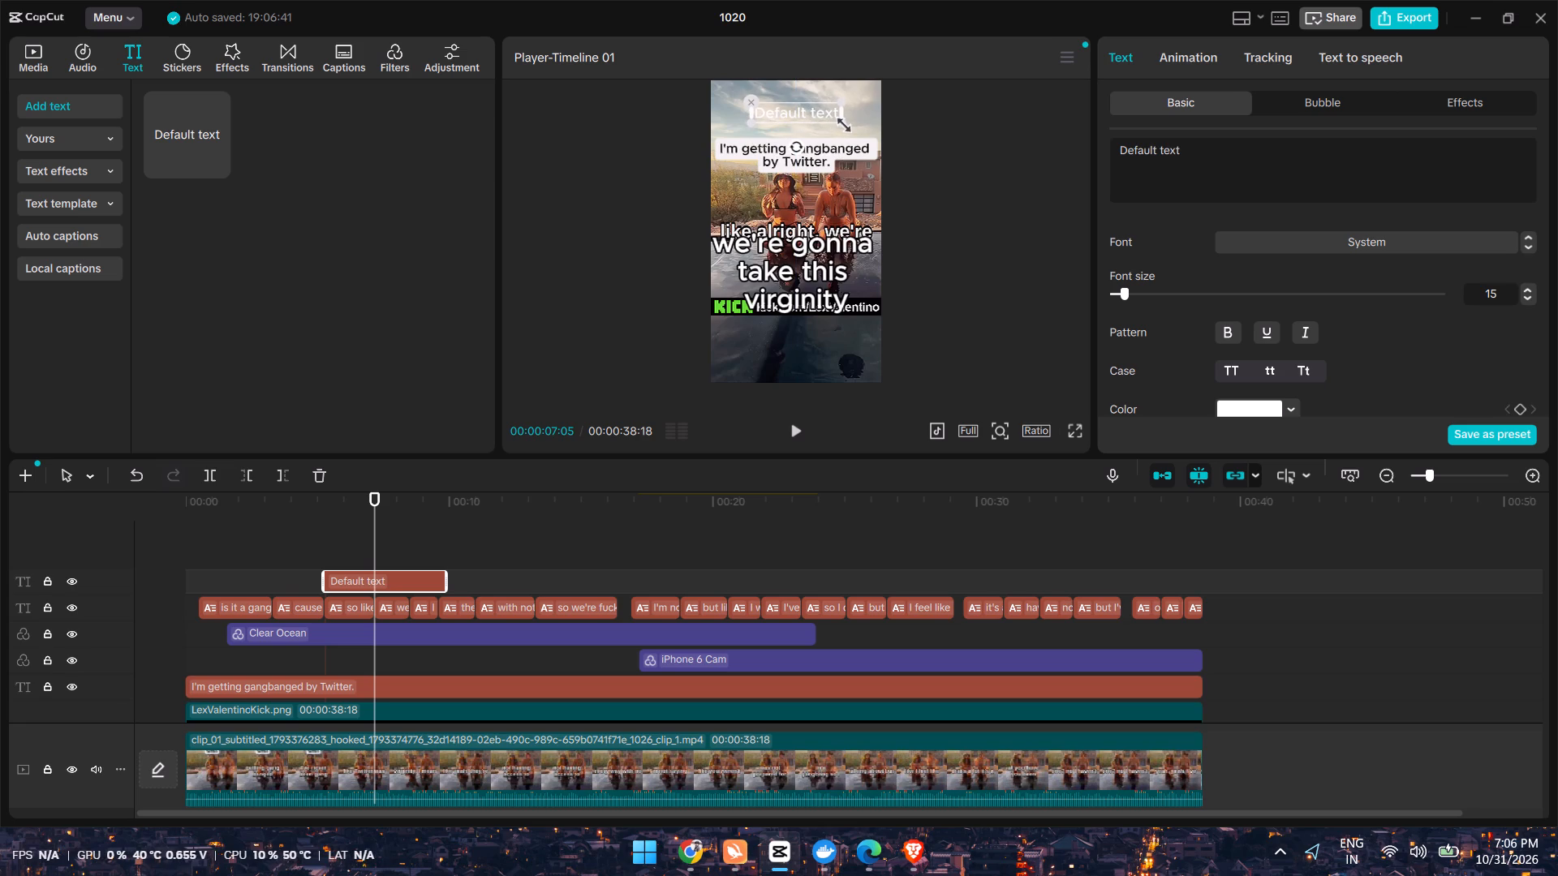
Enable the default text's background and set its colour to white (FFFFFF).
{"action": "scroll", "coordinate": [1341, 353], "scroll_direction": "down", "scroll_amount": 1}
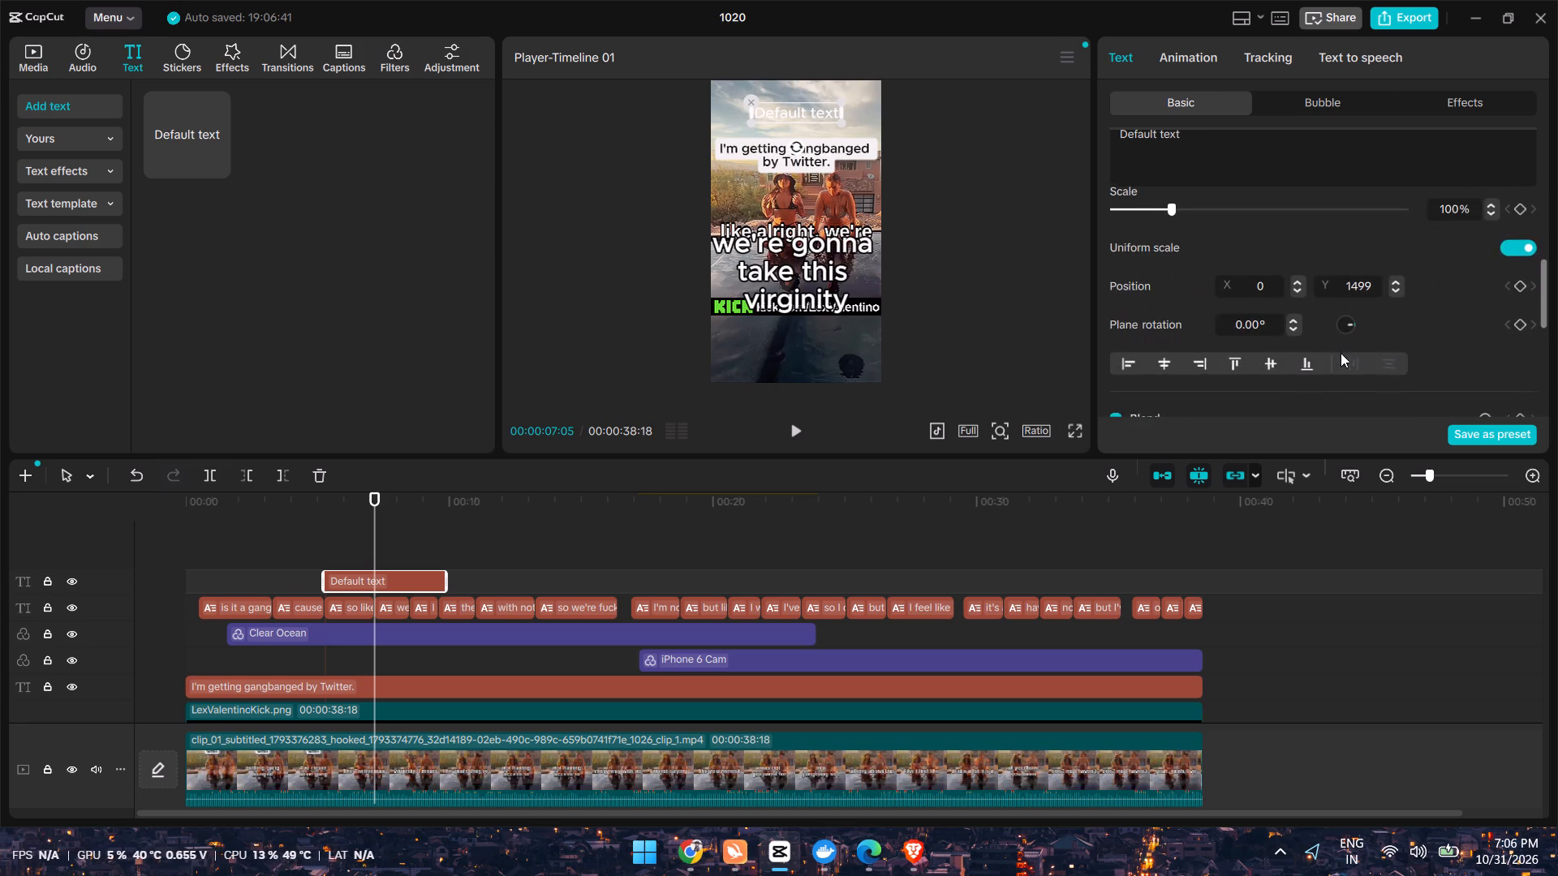
{"action": "scroll", "coordinate": [1341, 353], "scroll_direction": "down", "scroll_amount": 1}
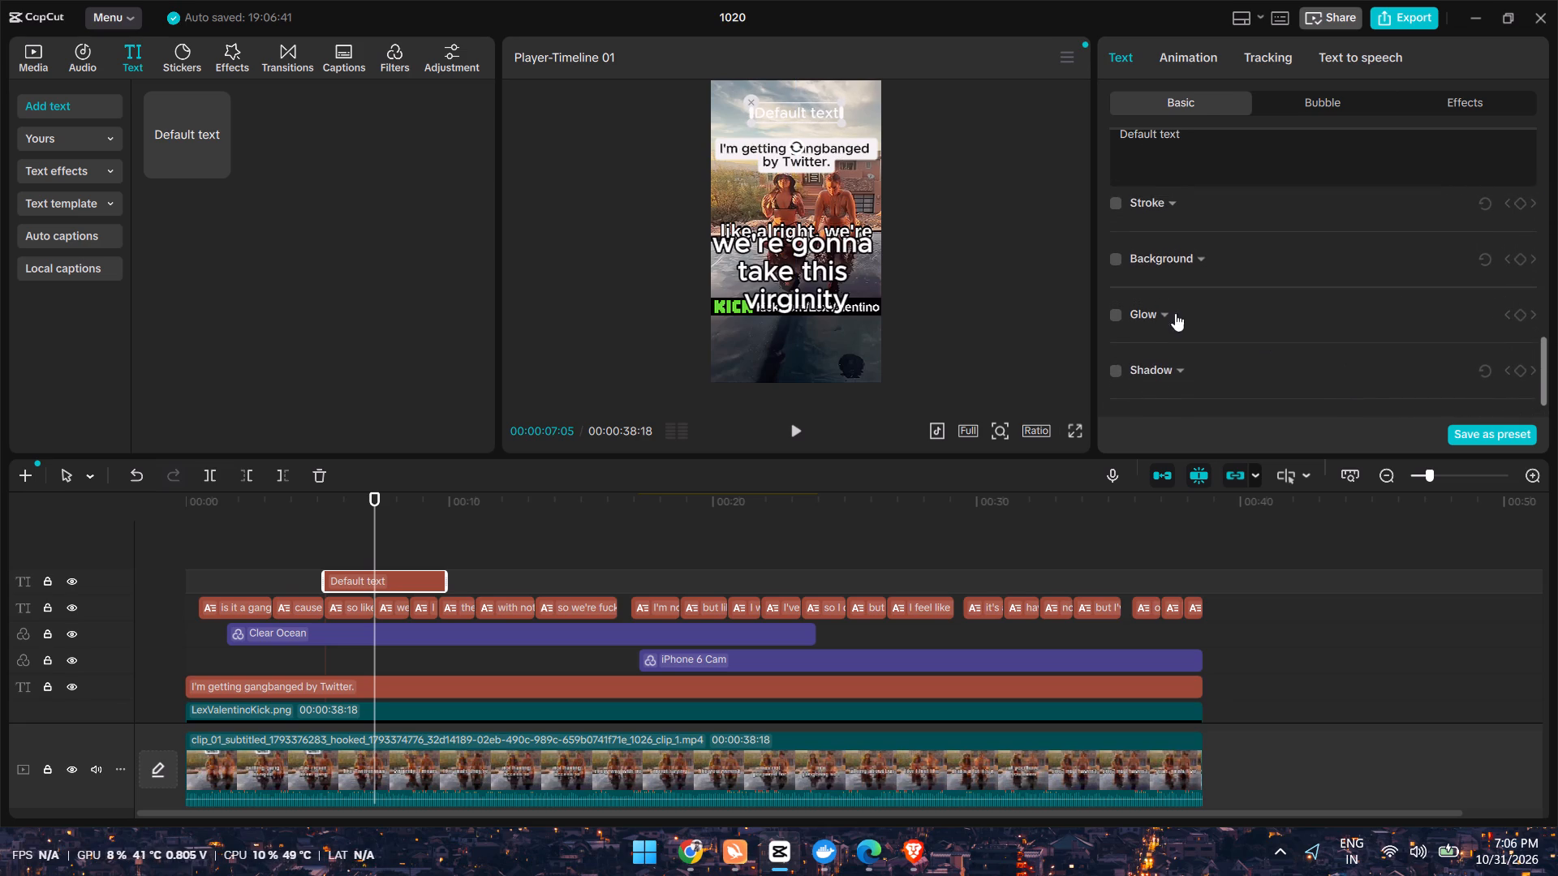
{"action": "left_click", "coordinate": [1114, 258]}
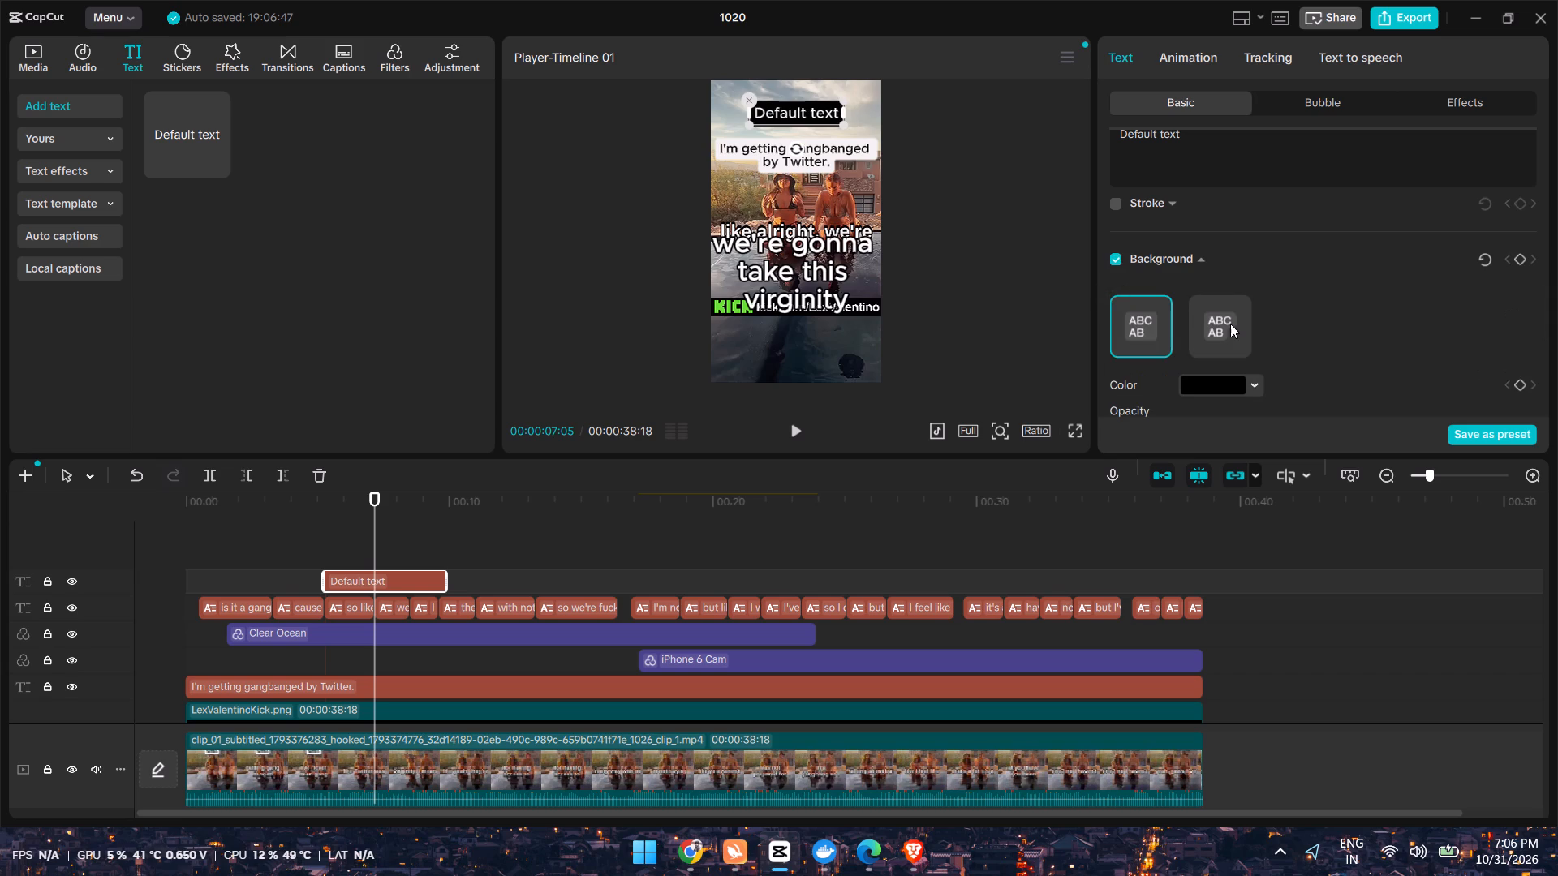
{"action": "left_click", "coordinate": [1255, 354]}
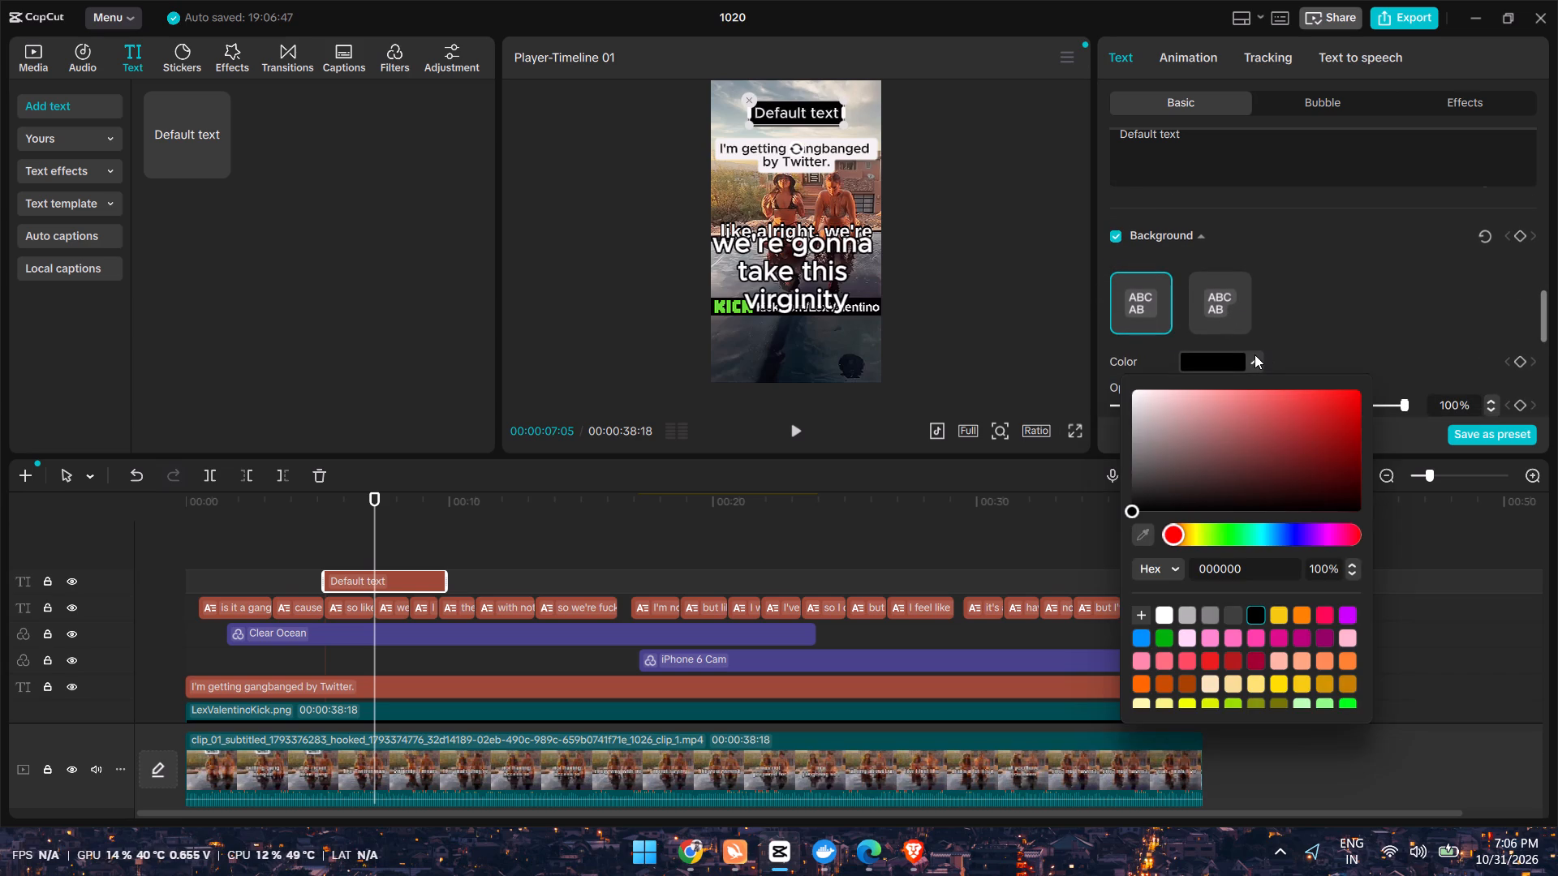
{"action": "left_click_drag", "start_coordinate": [1142, 392], "coordinate": [1119, 389]}
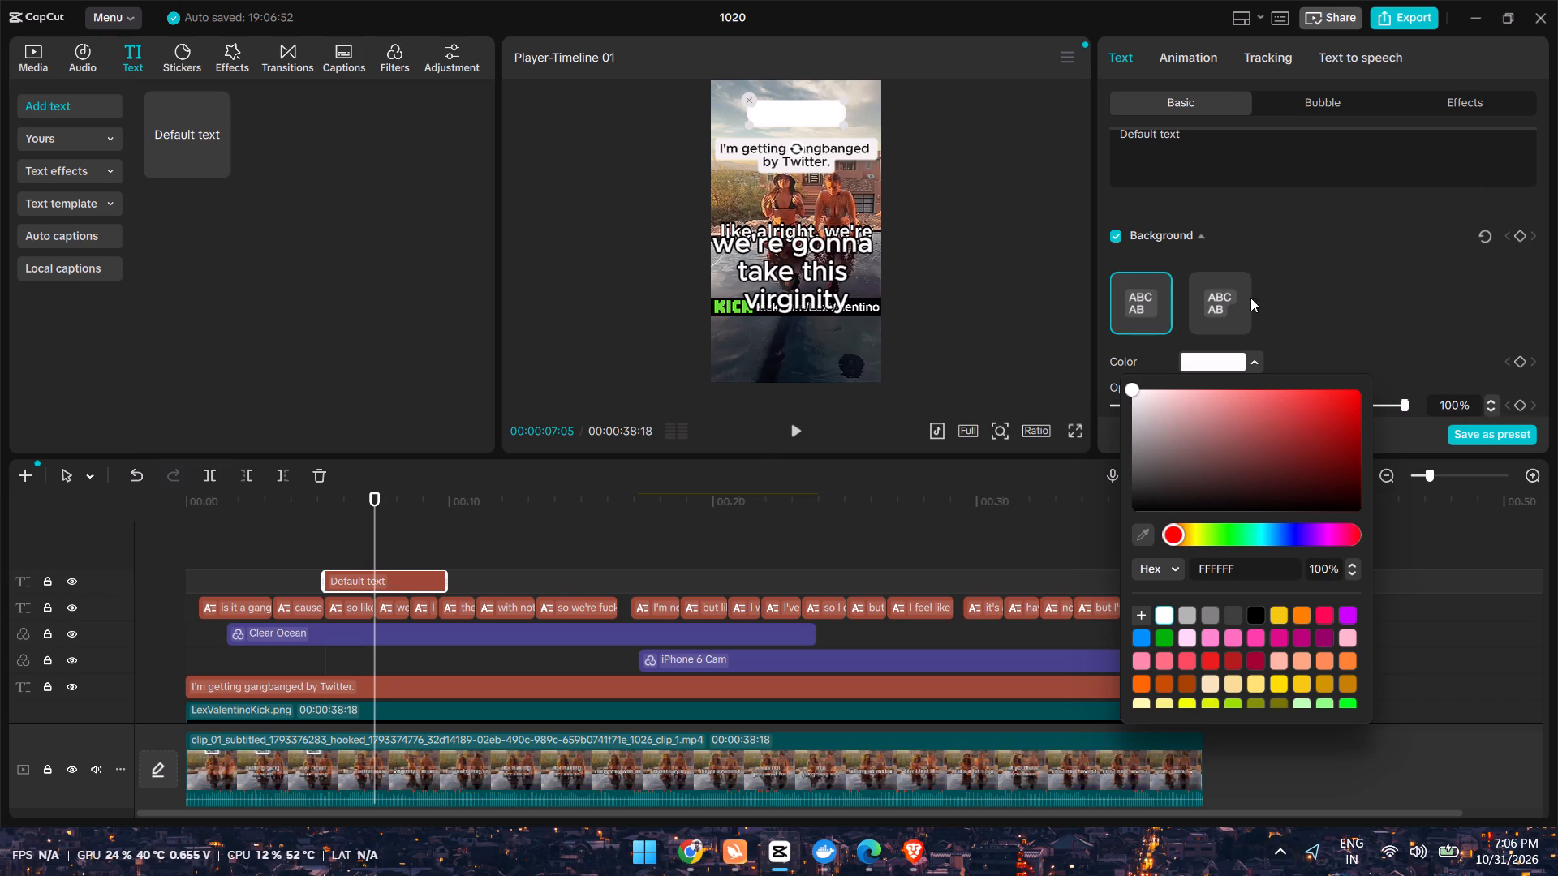
Enlarge and nudge up the white text box so it covers the full width of the frame's top edge.
{"action": "scroll", "coordinate": [1290, 257], "scroll_direction": "up", "scroll_amount": 1}
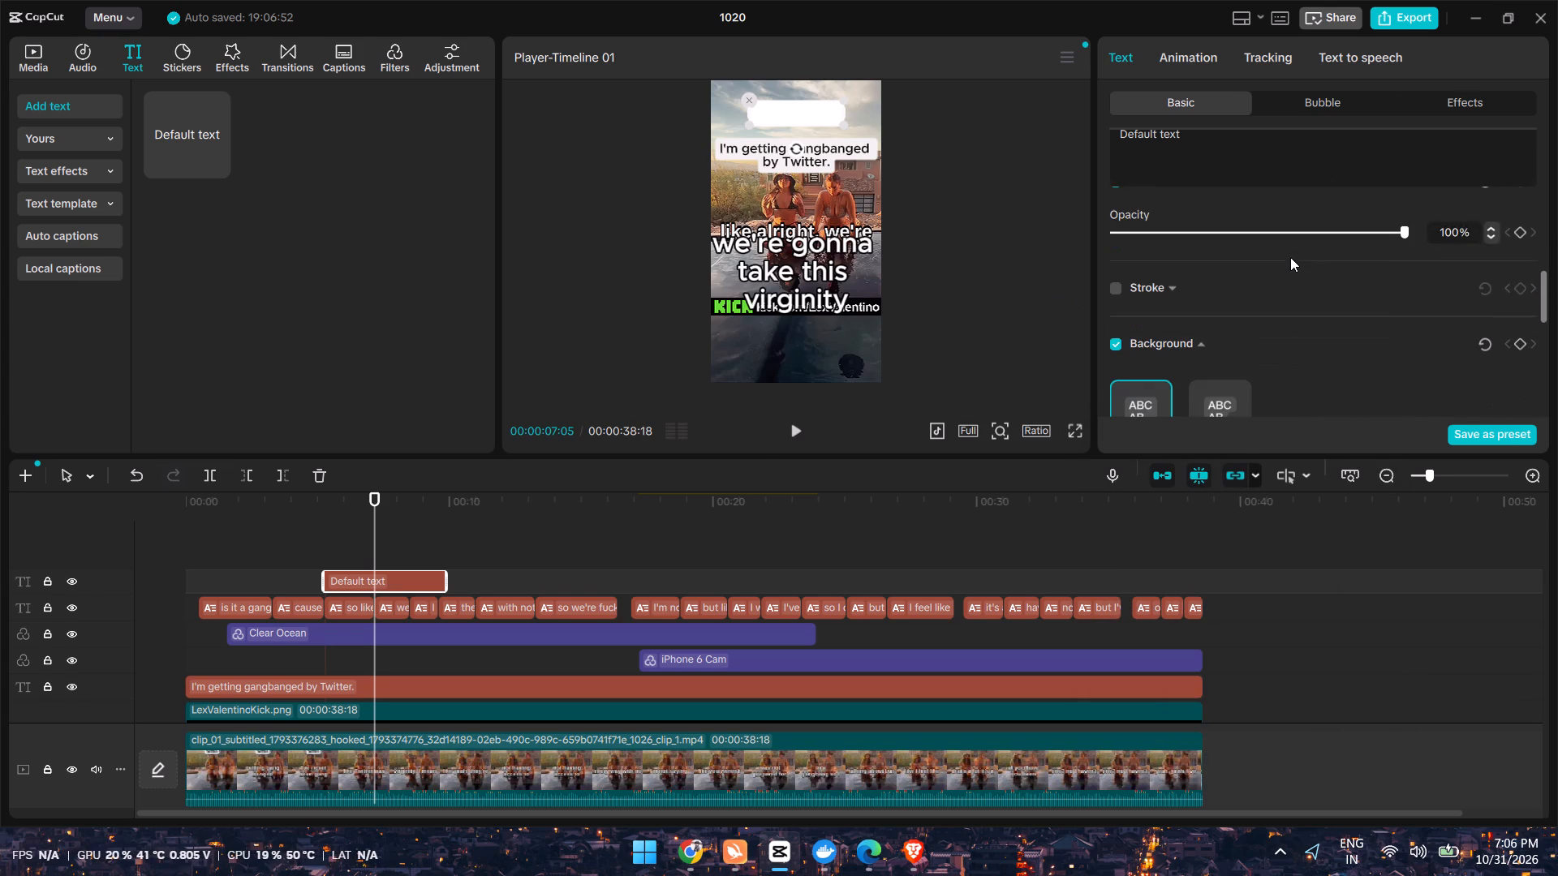
{"action": "double_click", "coordinate": [821, 117]}
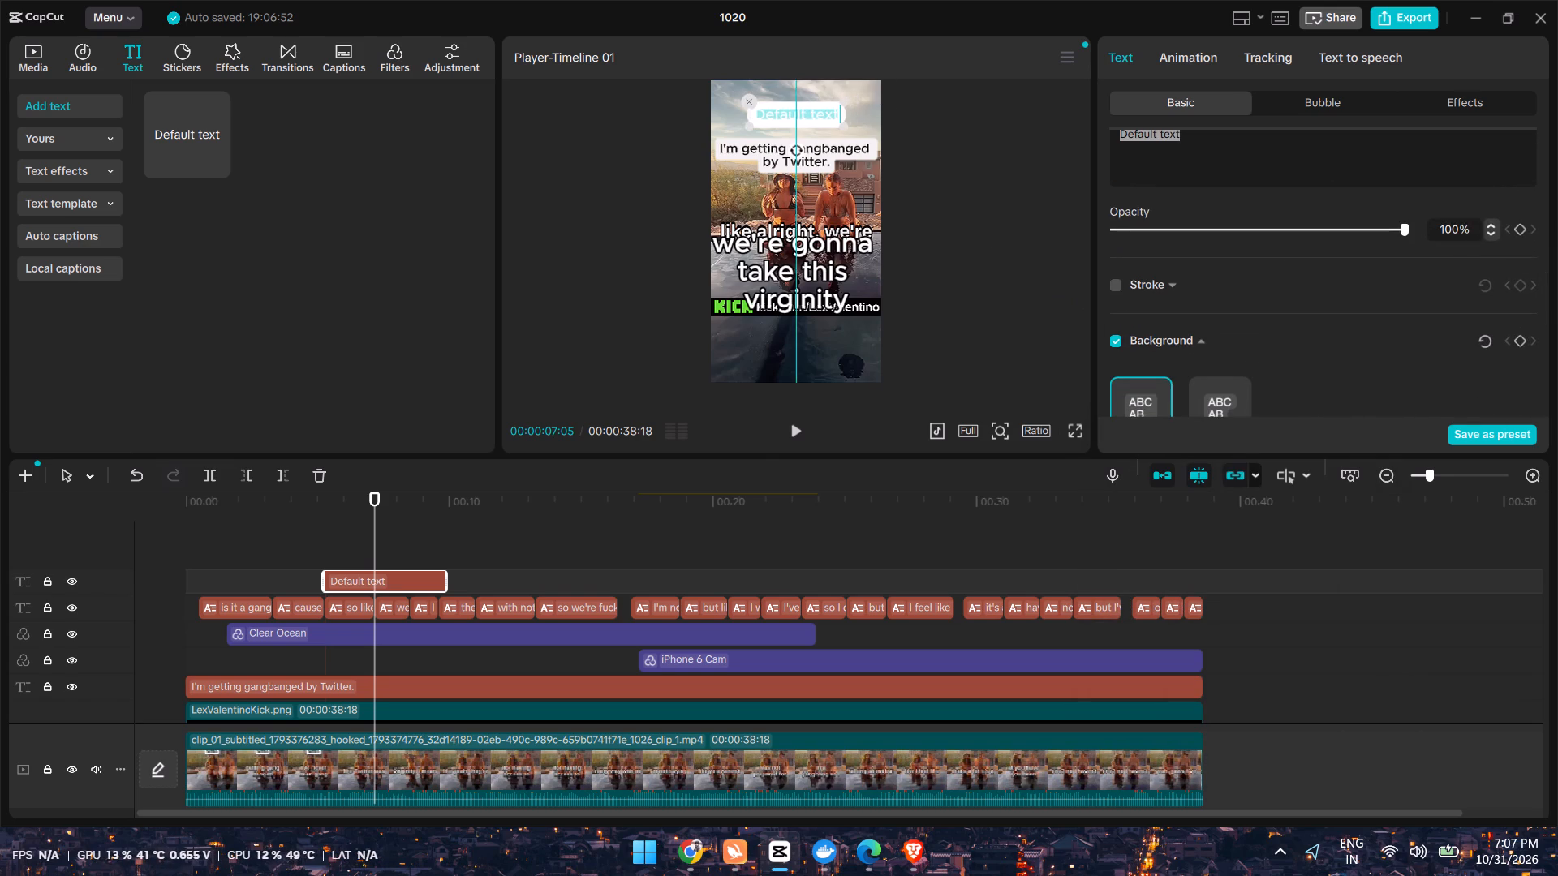
{"action": "left_click_drag", "start_coordinate": [837, 122], "coordinate": [897, 118]}
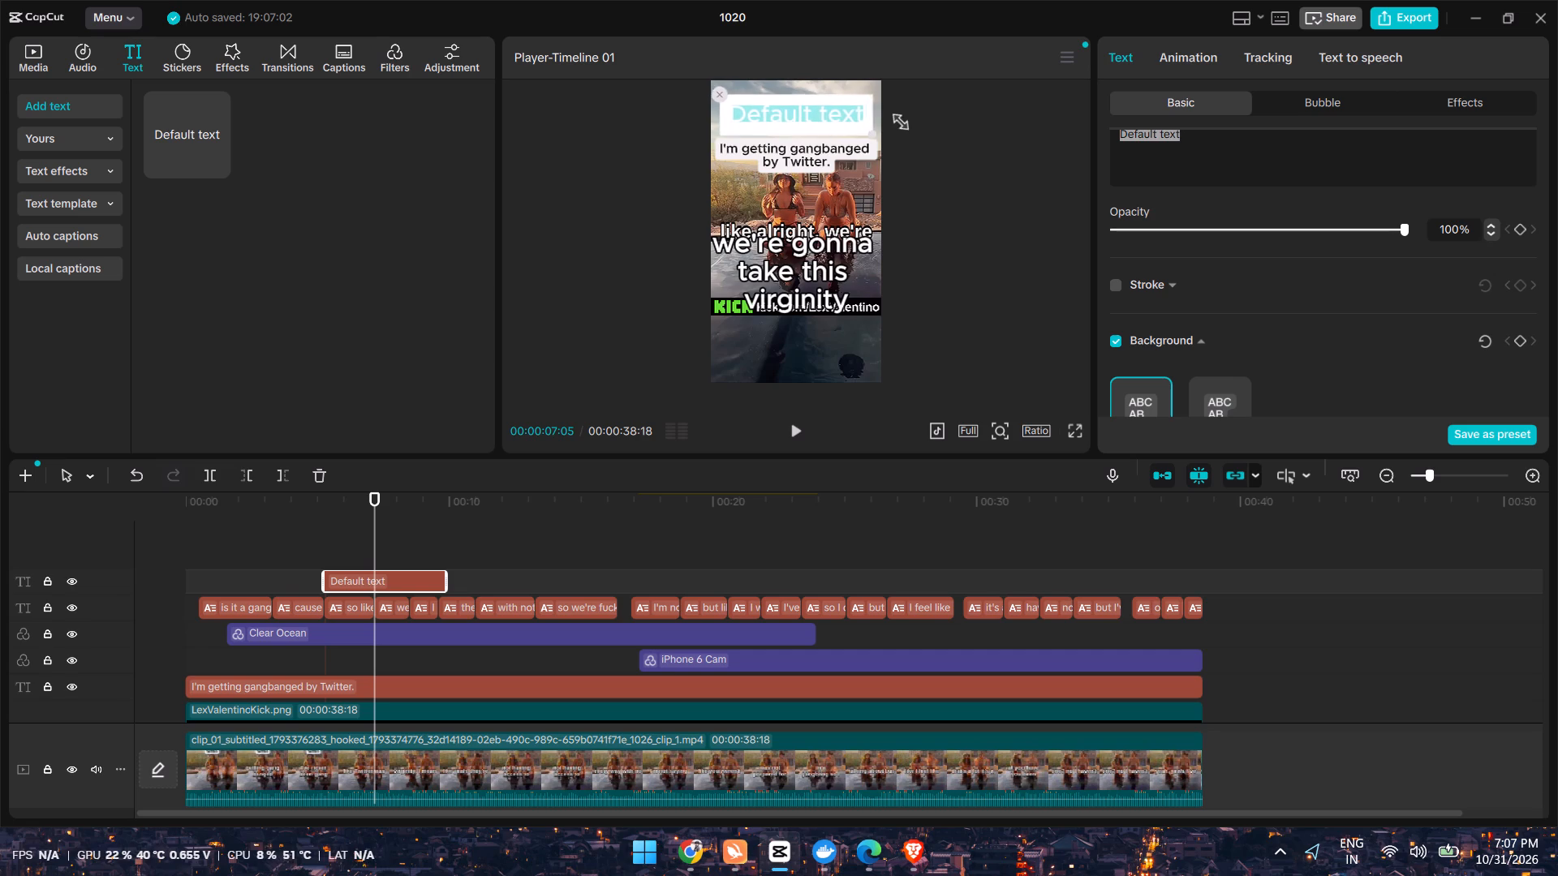
{"action": "left_click_drag", "start_coordinate": [897, 118], "coordinate": [923, 119]}
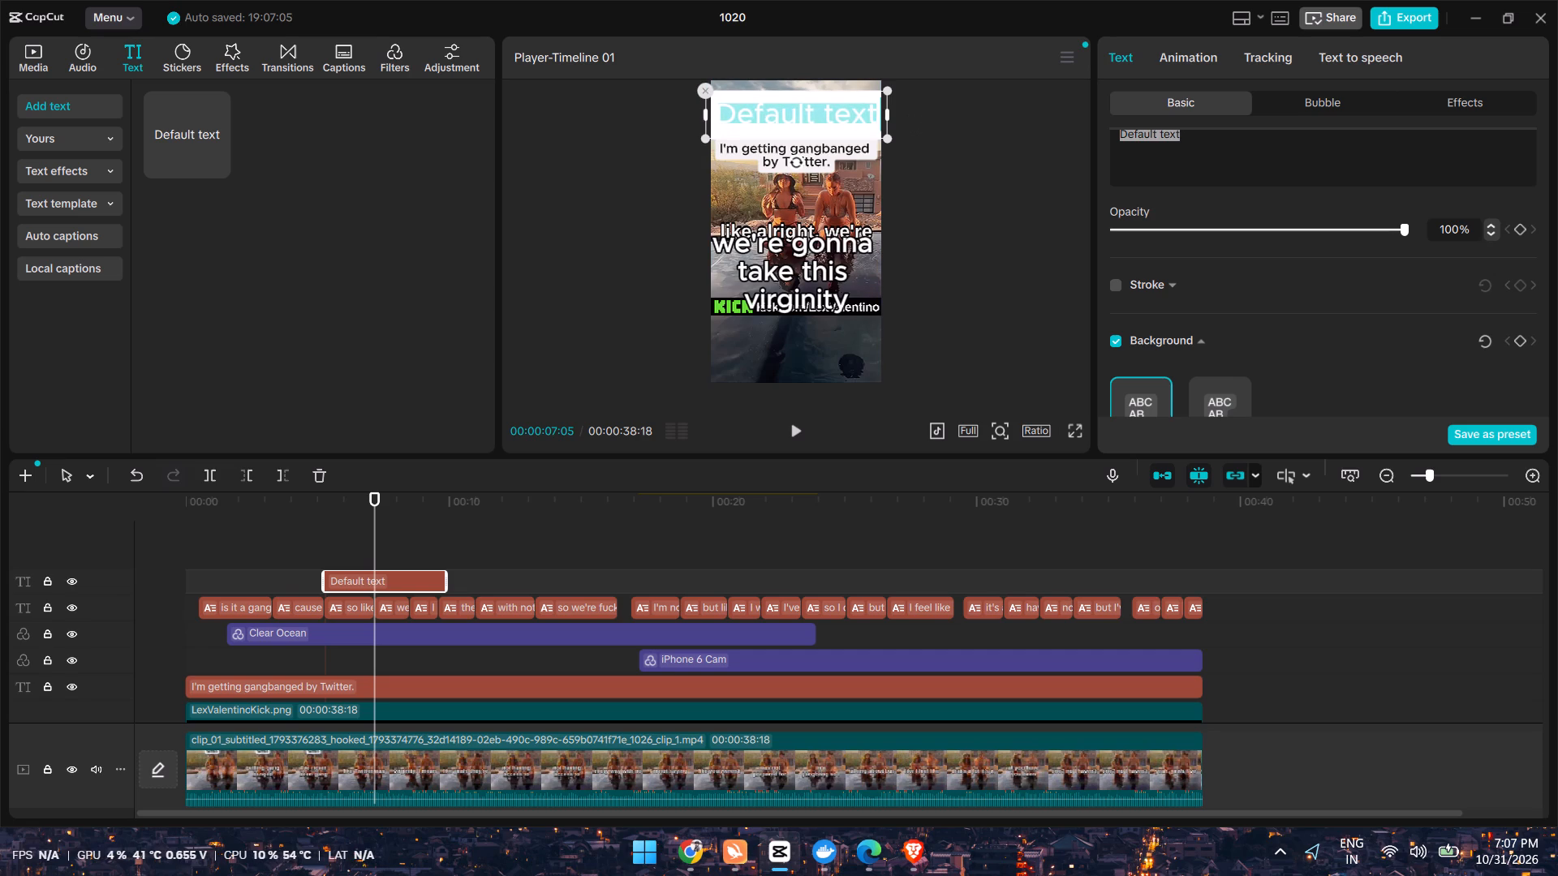
{"action": "left_click_drag", "start_coordinate": [836, 115], "coordinate": [833, 106]}
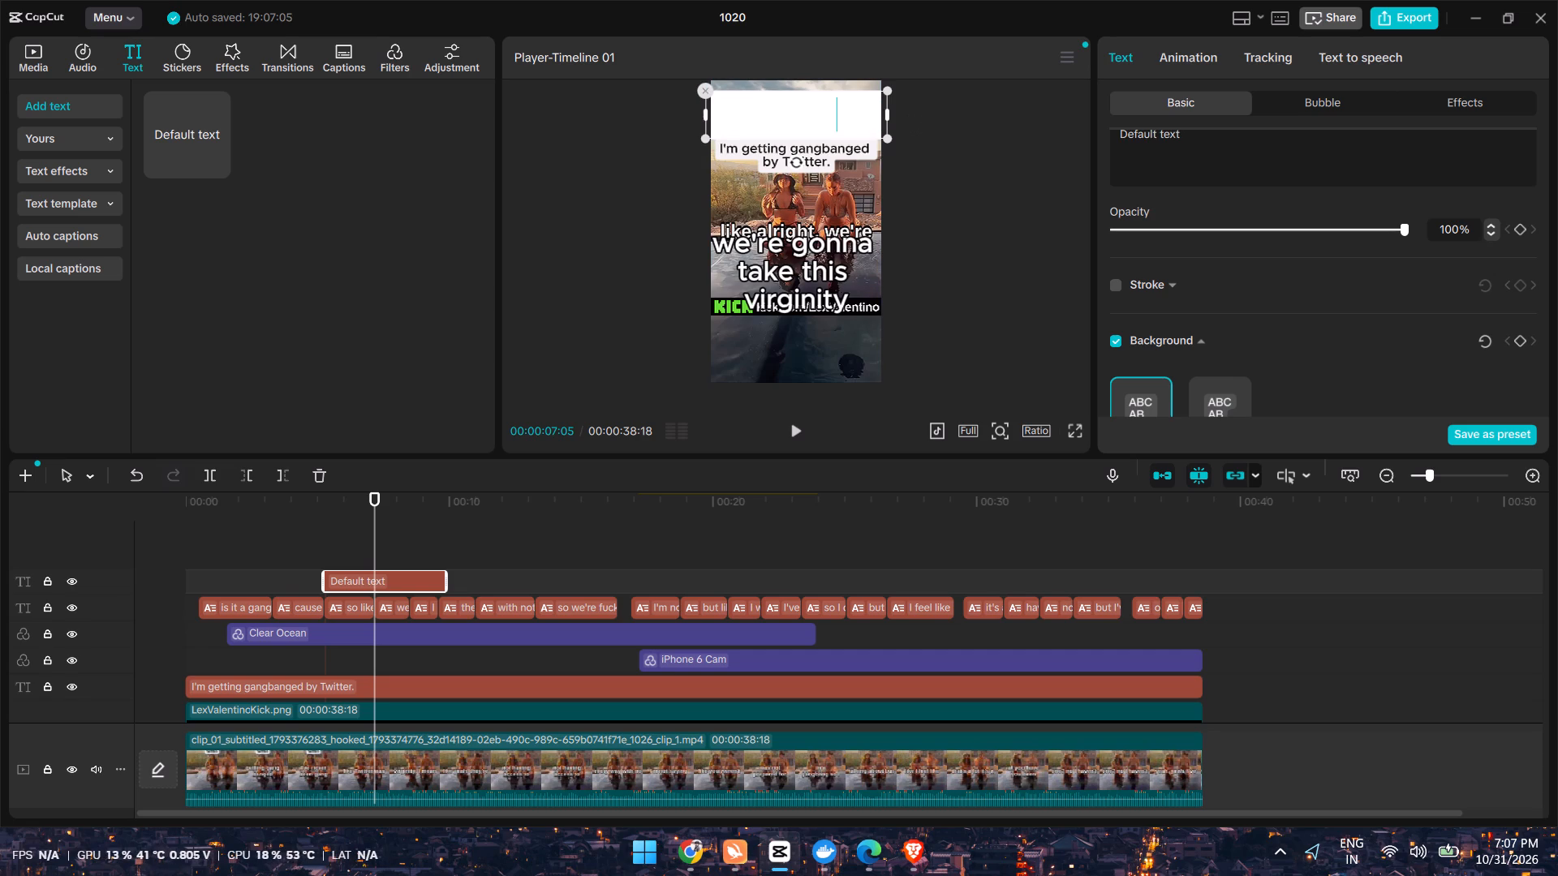
{"action": "left_click", "coordinate": [727, 106]}
{"action": "left_click_drag", "start_coordinate": [776, 100], "coordinate": [777, 76]}
{"action": "left_click", "coordinate": [973, 166]}
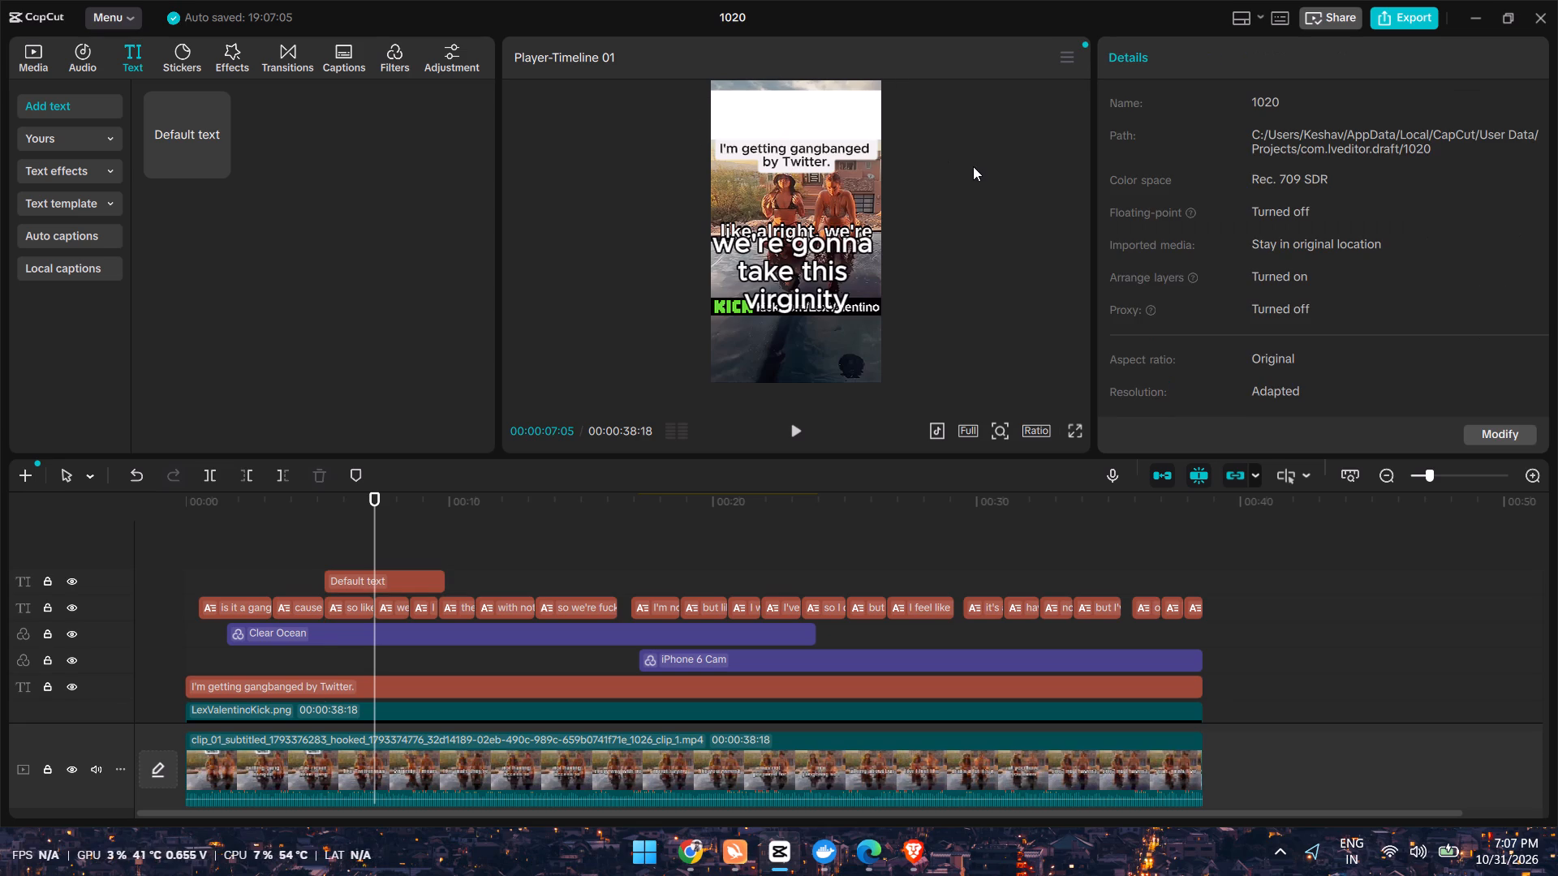
{"action": "left_click", "coordinate": [858, 118]}
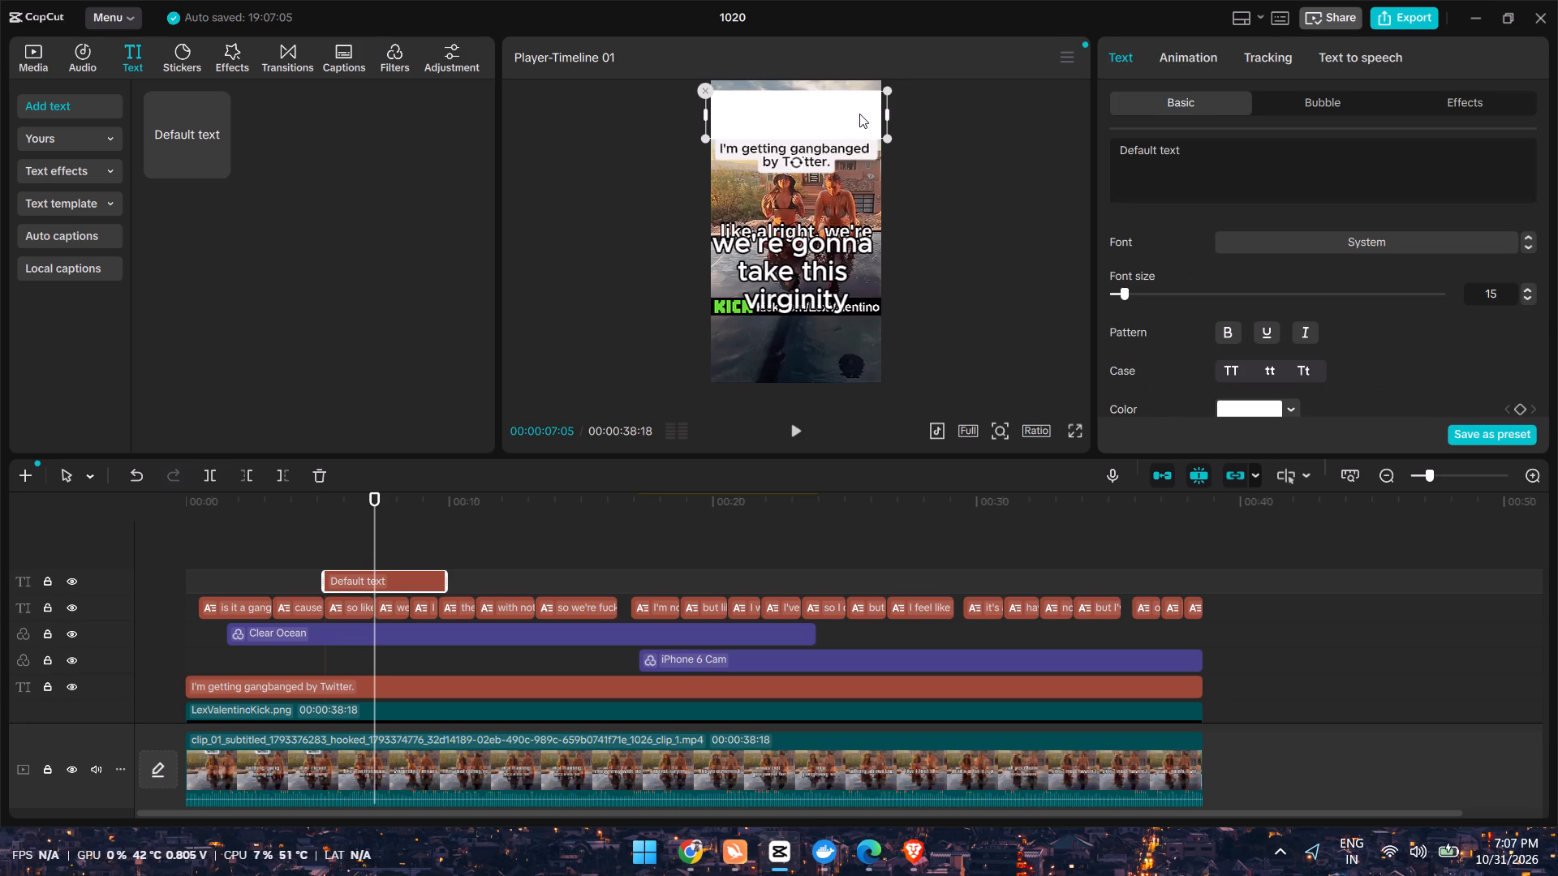
{"action": "left_click", "coordinate": [859, 114]}
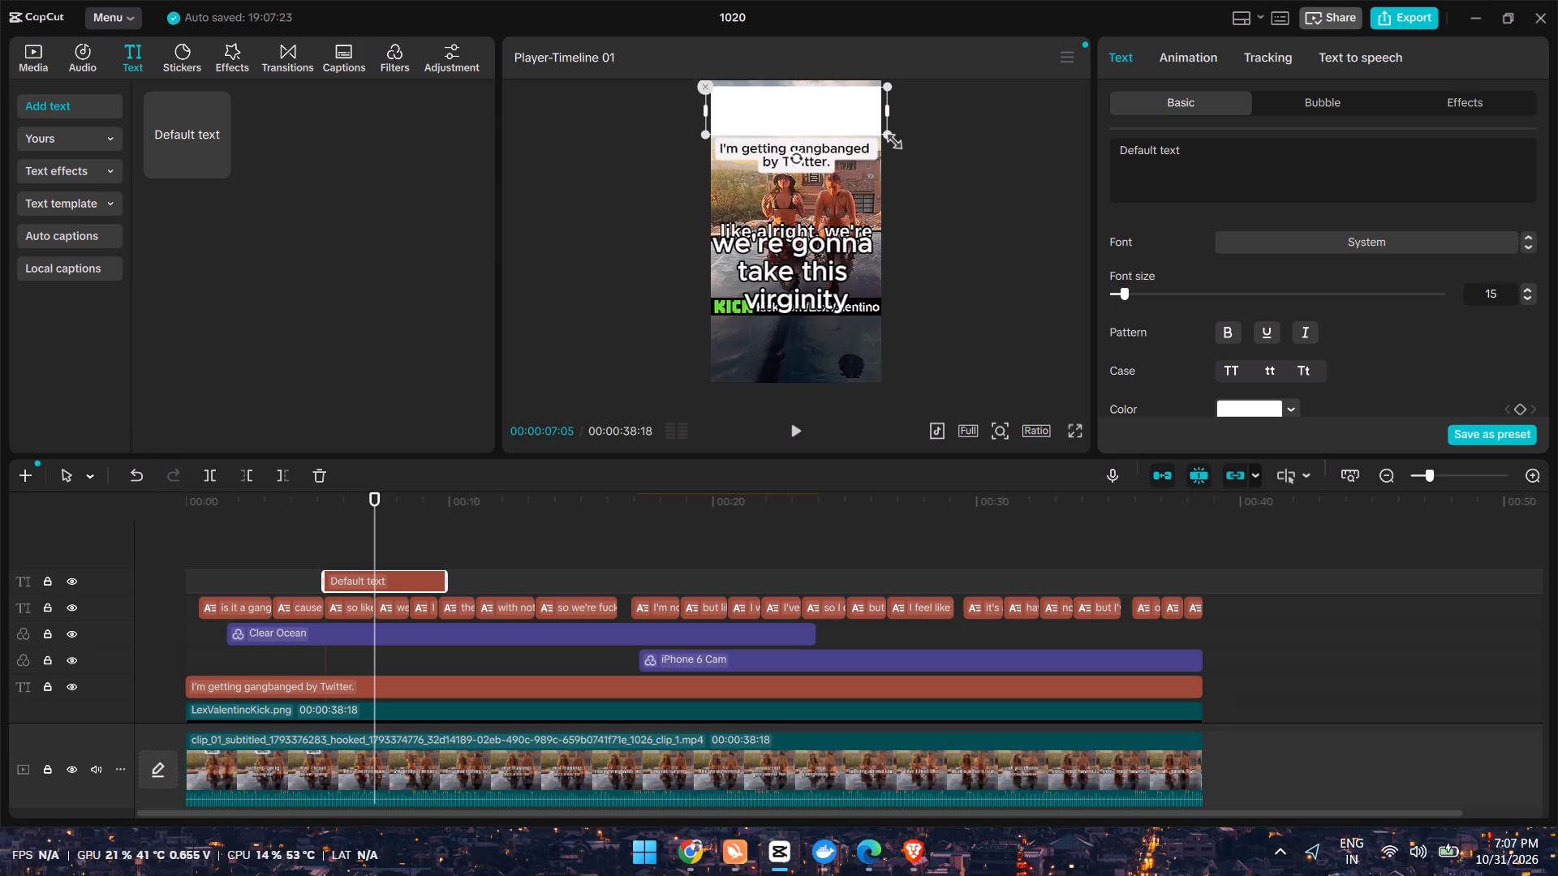
{"action": "left_click_drag", "start_coordinate": [889, 138], "coordinate": [912, 152]}
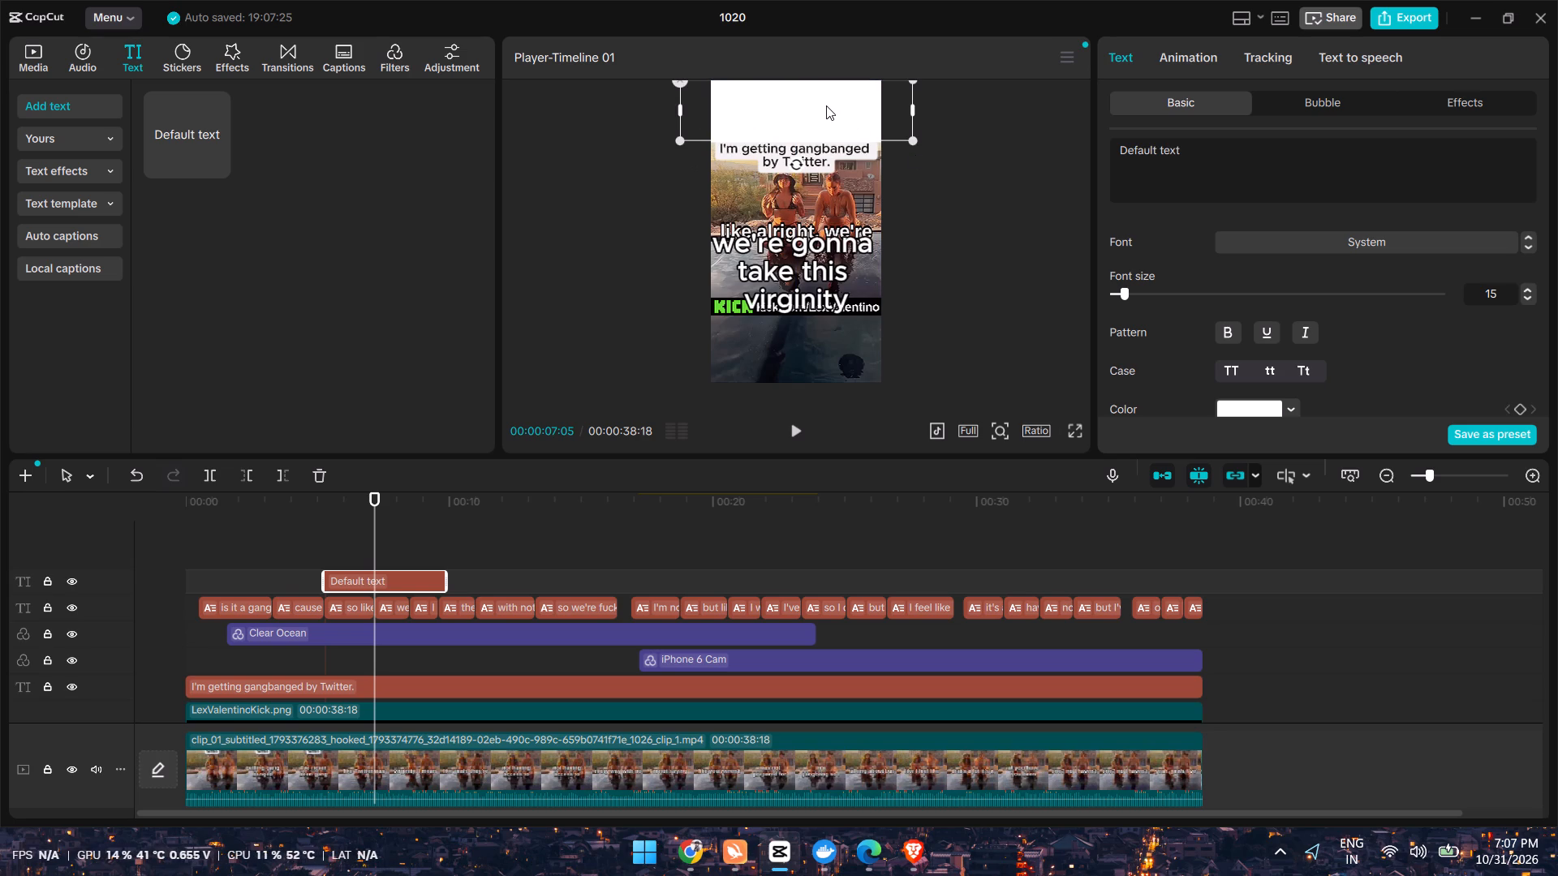
{"action": "left_click", "coordinate": [826, 105]}
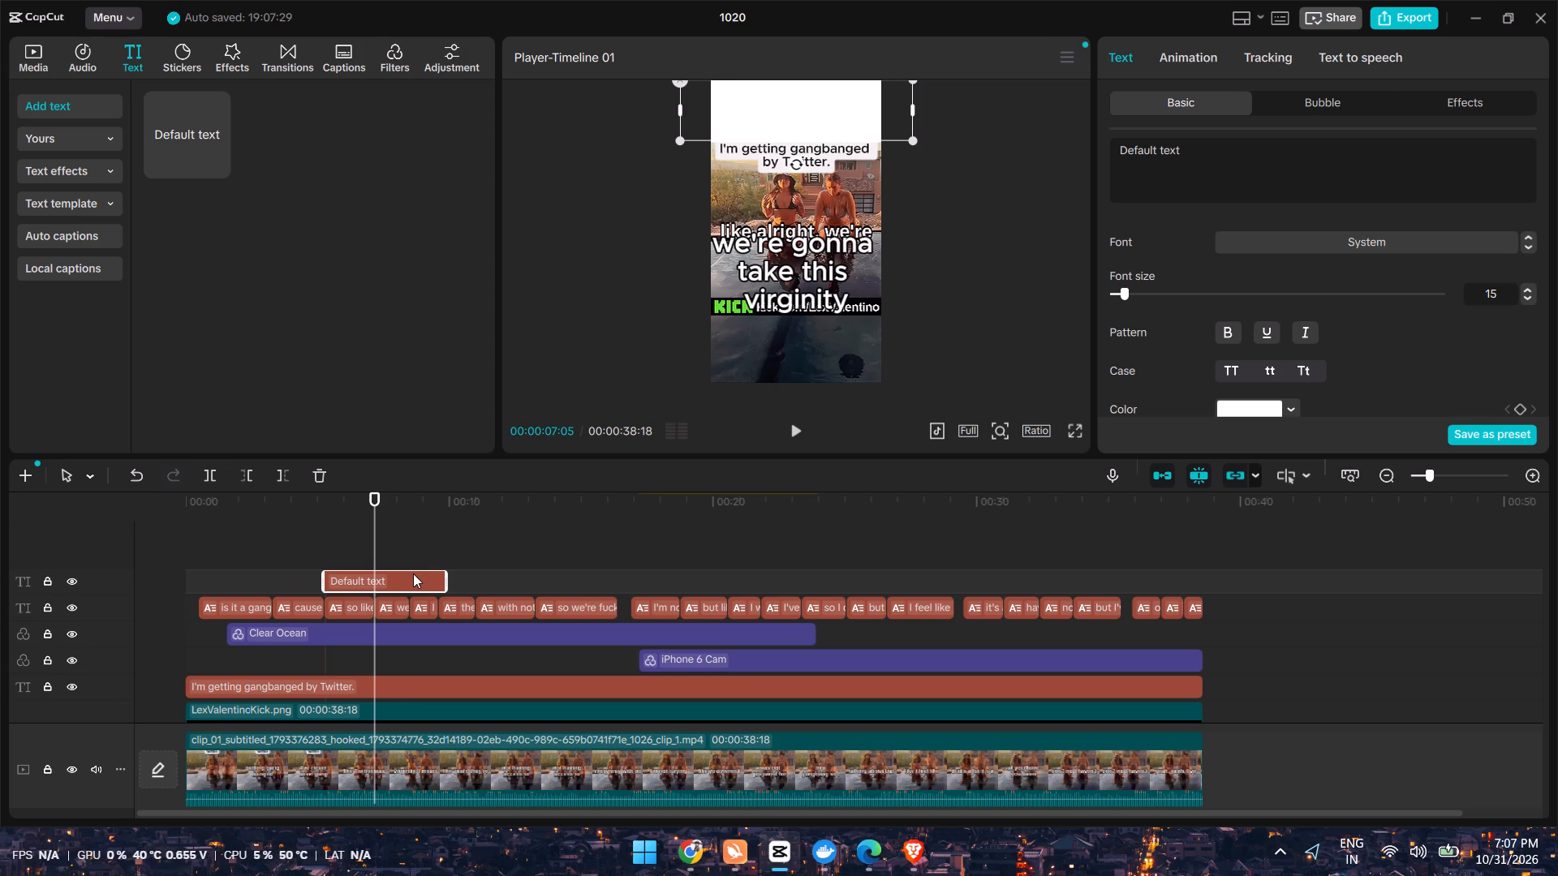
Paste a copy of the white text box at 00:00:12:11 and move it to cover the bottom of the video frame.
{"action": "key", "text": "ctrl+c"}
{"action": "left_click", "coordinate": [512, 556]}
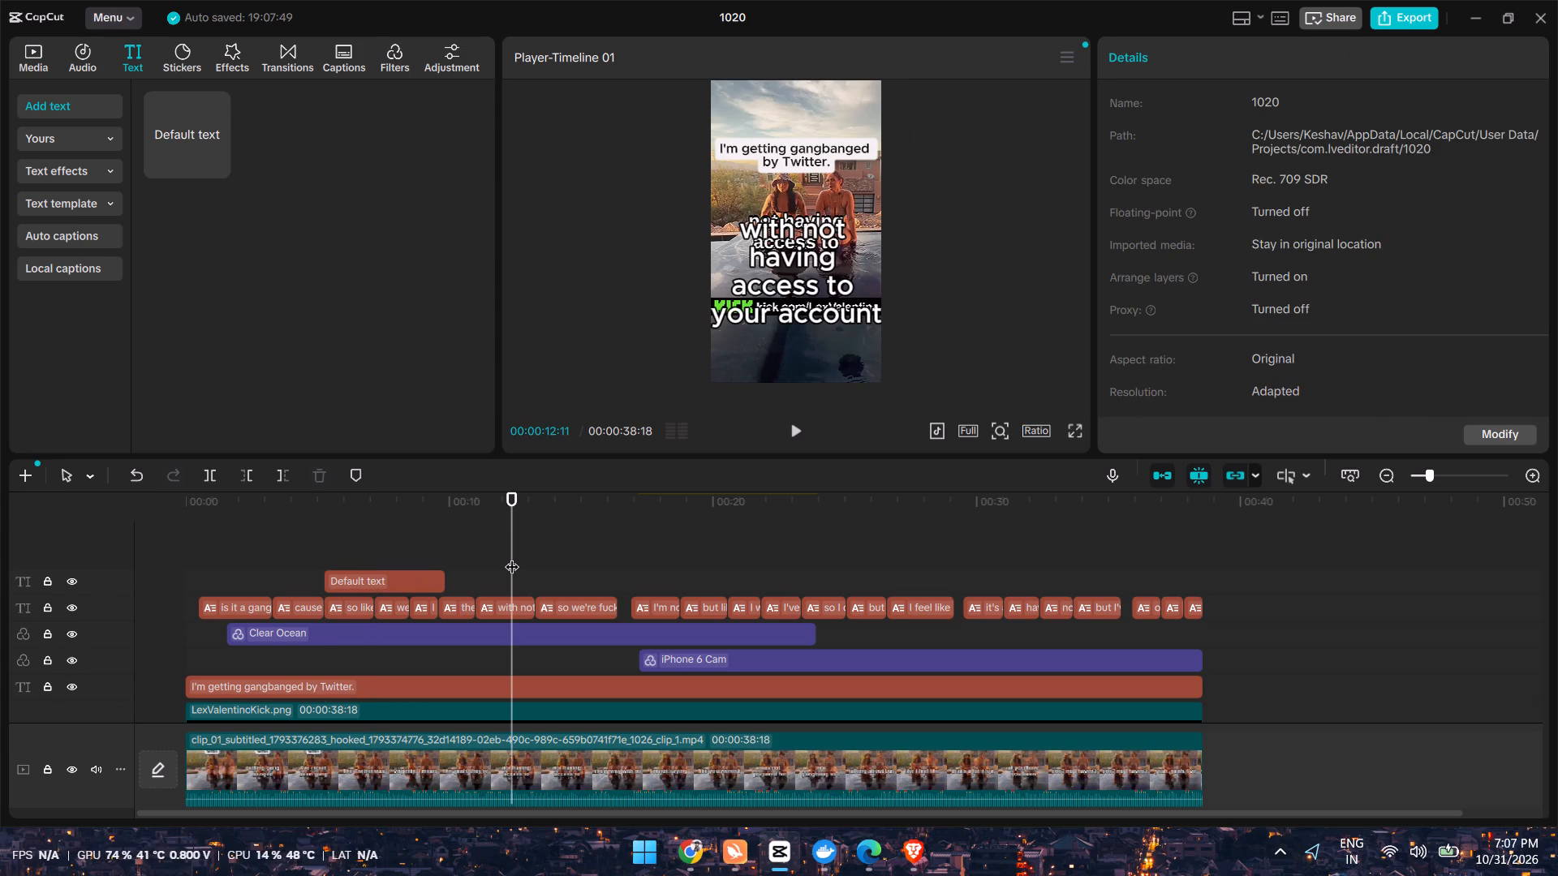
{"action": "key", "text": "ctrl+v"}
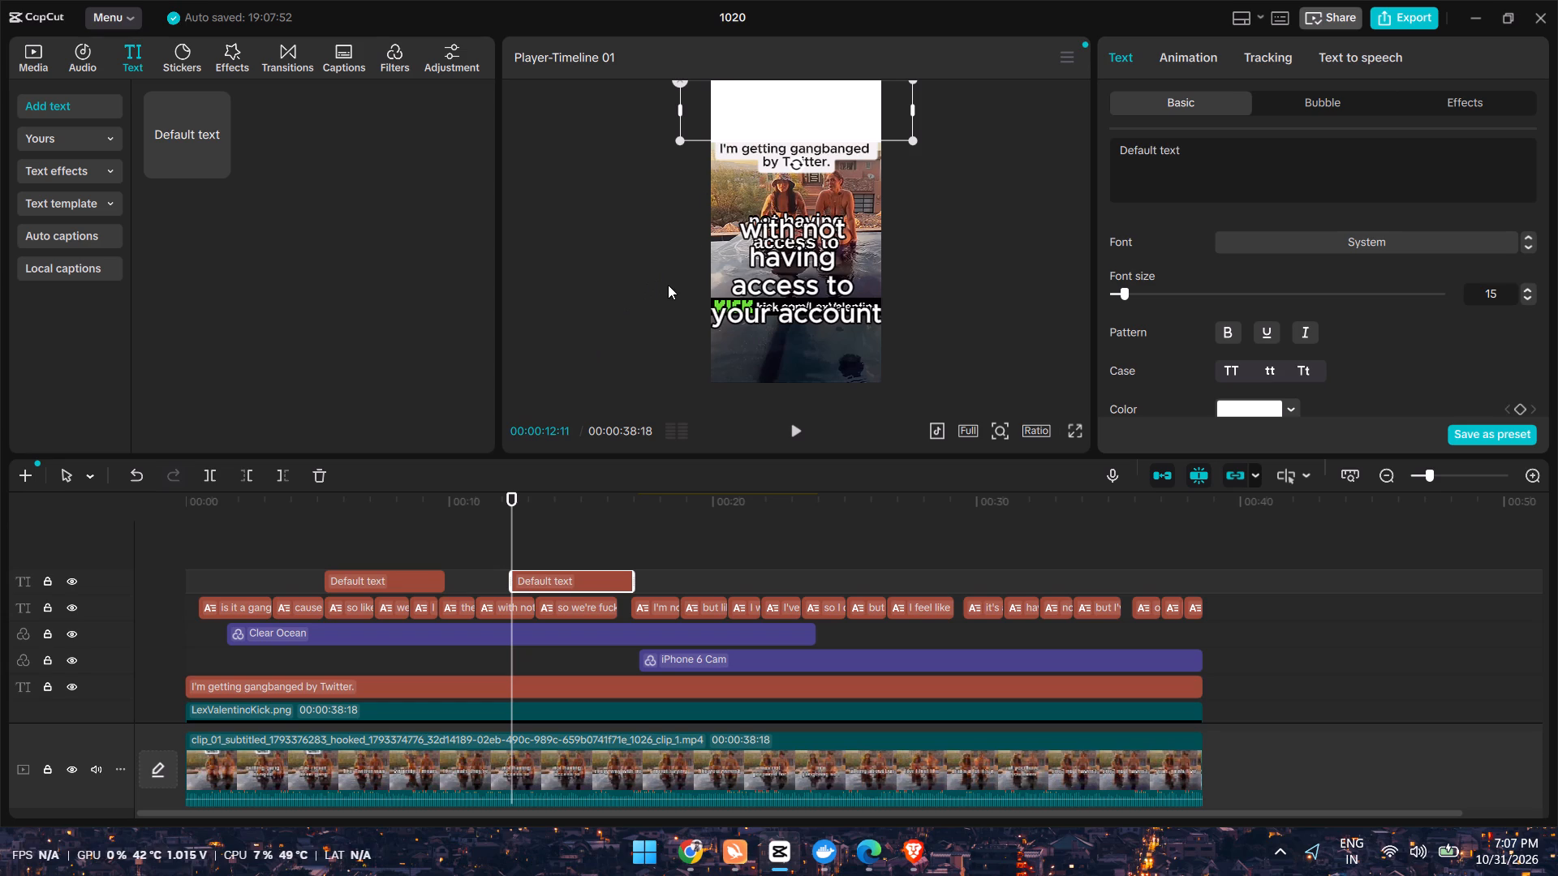
{"action": "left_click_drag", "start_coordinate": [768, 115], "coordinate": [766, 133]}
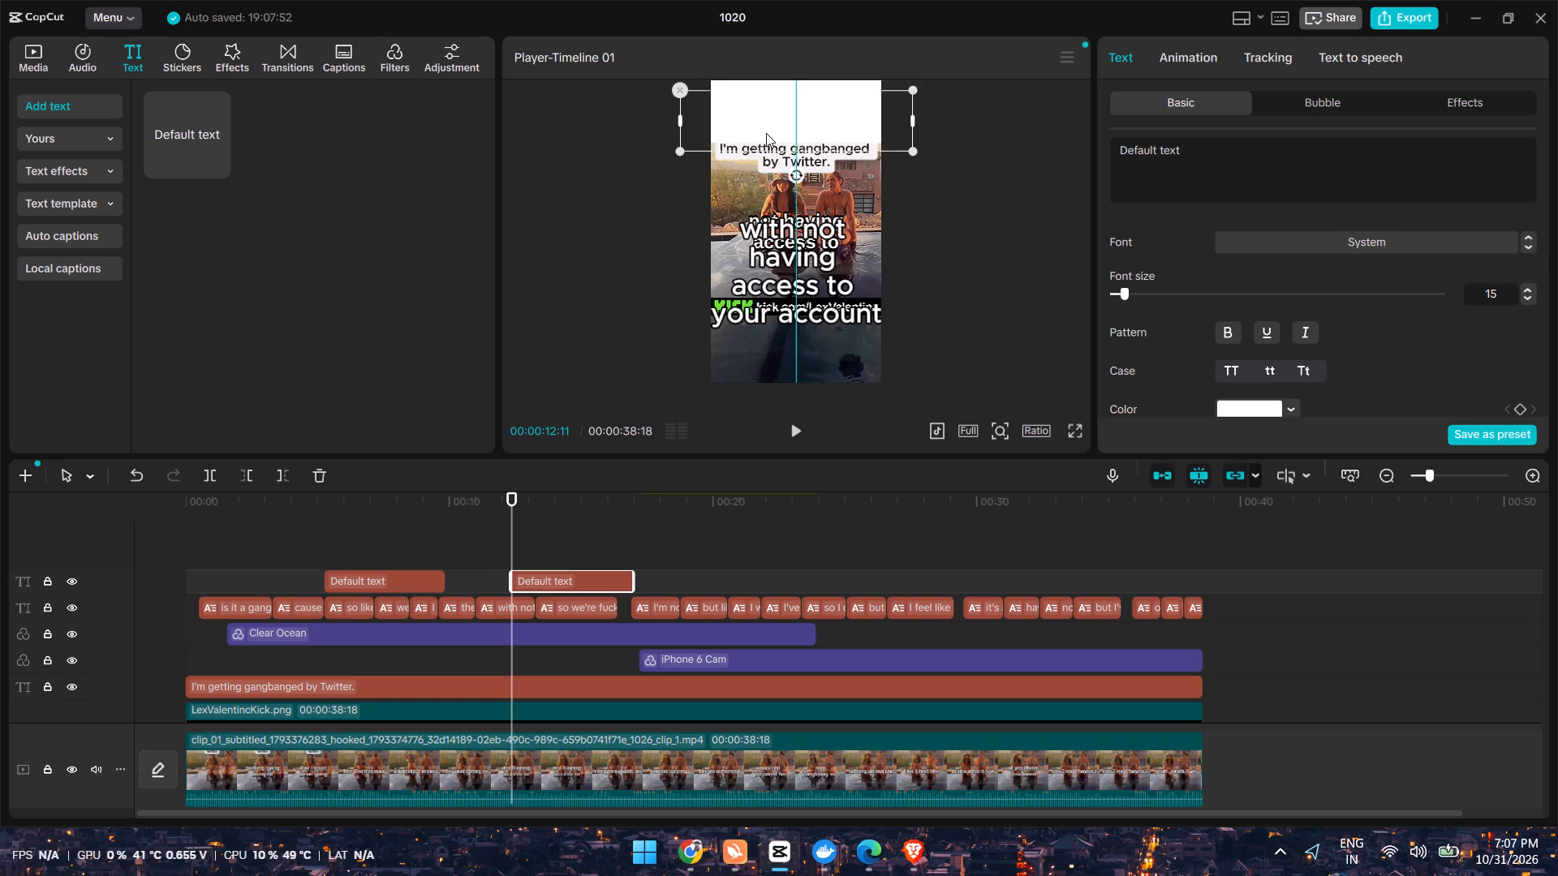
{"action": "left_click_drag", "start_coordinate": [766, 133], "coordinate": [773, 367]}
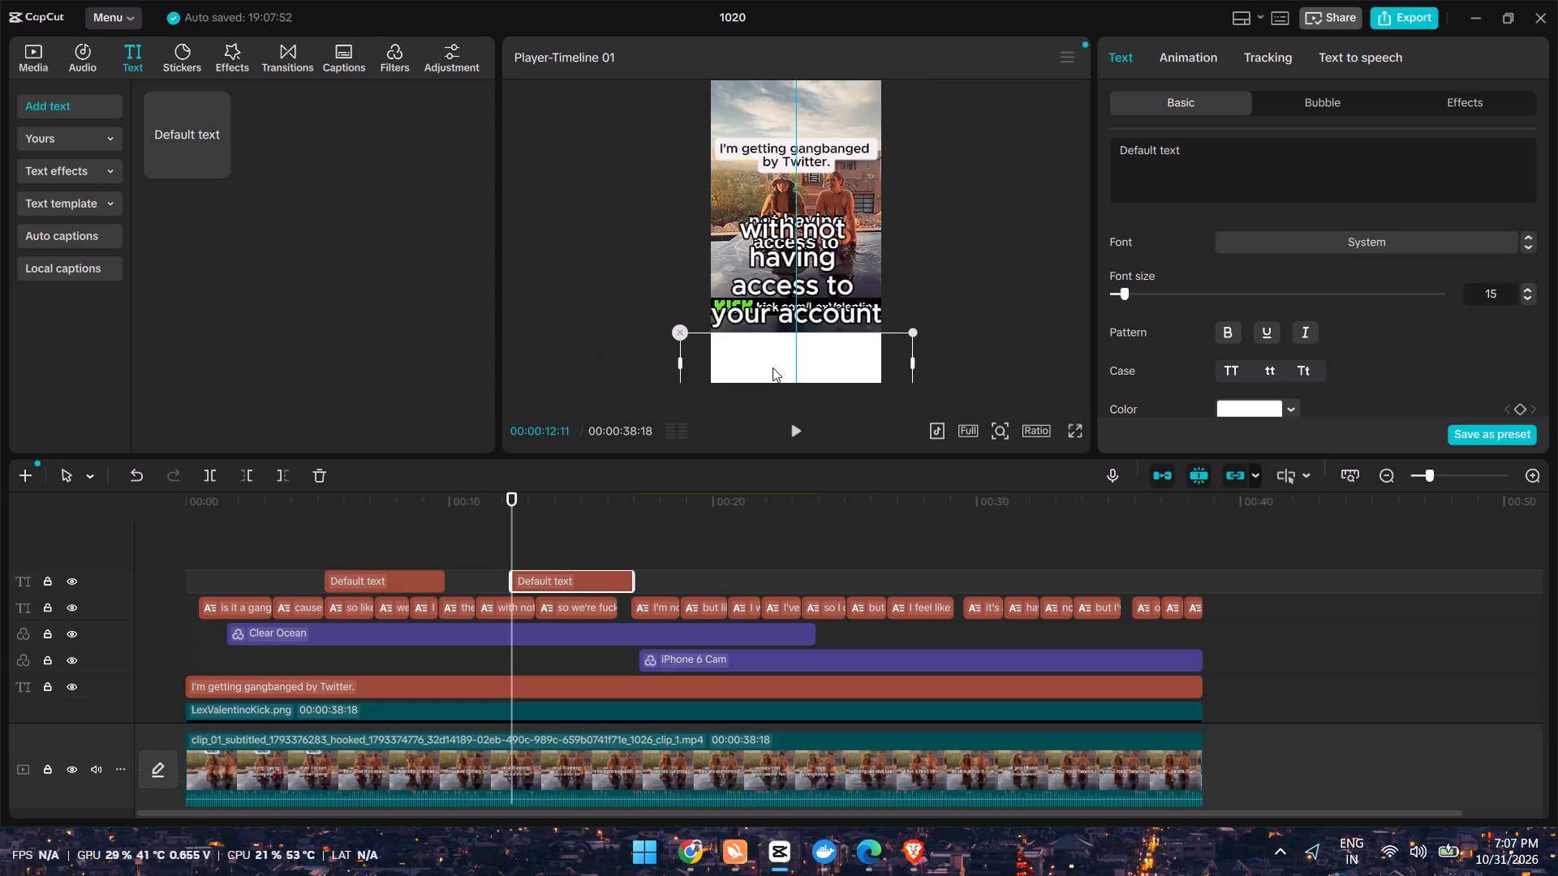
{"action": "left_click_drag", "start_coordinate": [773, 367], "coordinate": [773, 361]}
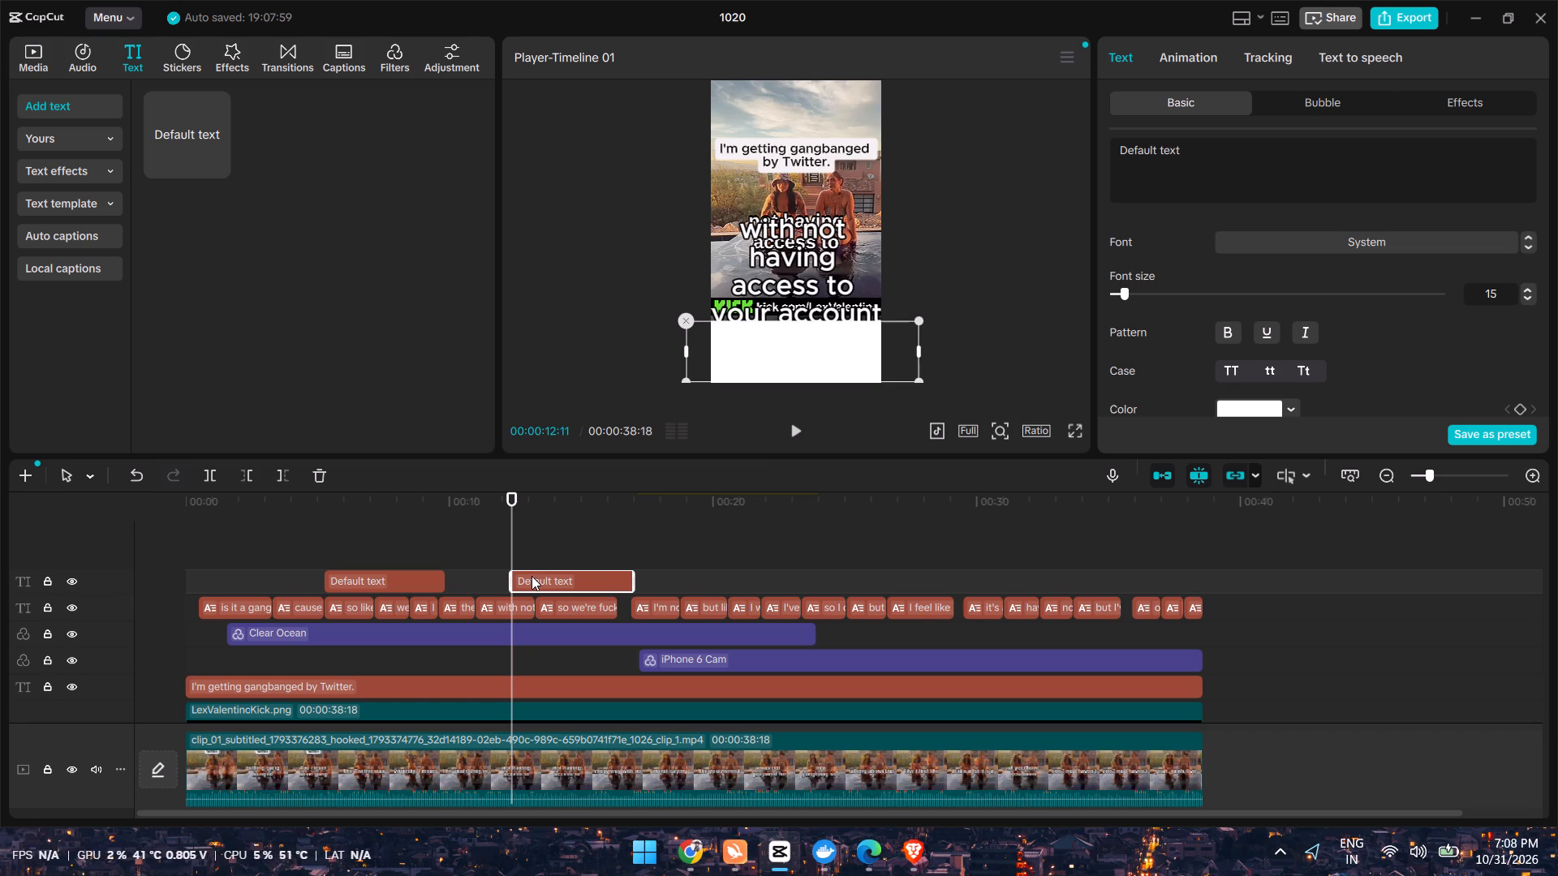
Put the pasted text clip on its own track and extend the start of both Default text clips back to 00:00.
{"action": "left_click_drag", "start_coordinate": [532, 576], "coordinate": [523, 552]}
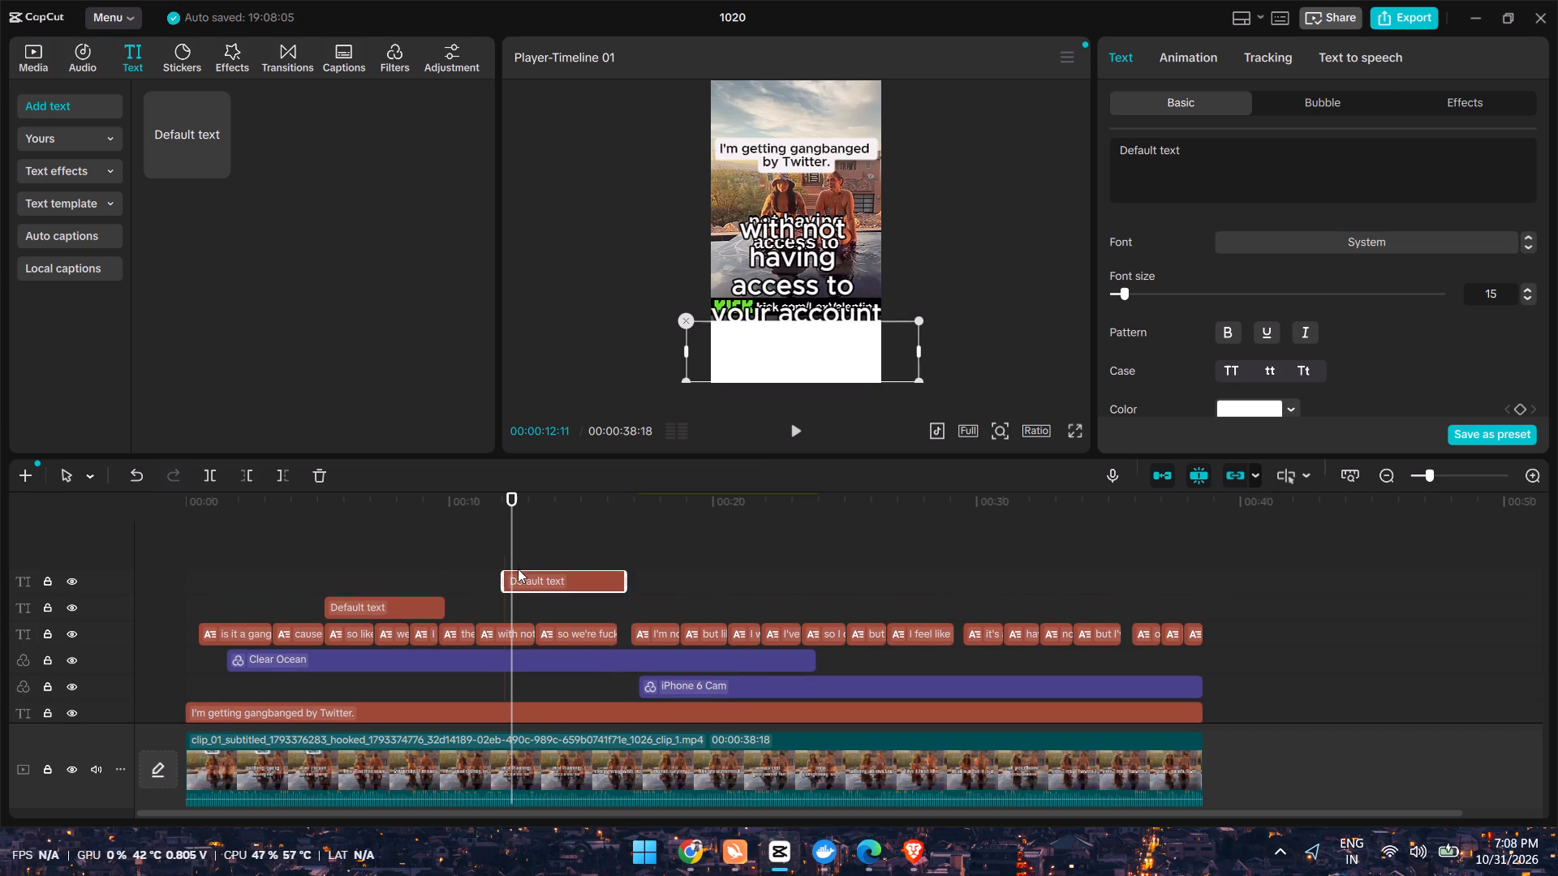
{"action": "left_click_drag", "start_coordinate": [504, 585], "coordinate": [136, 599]}
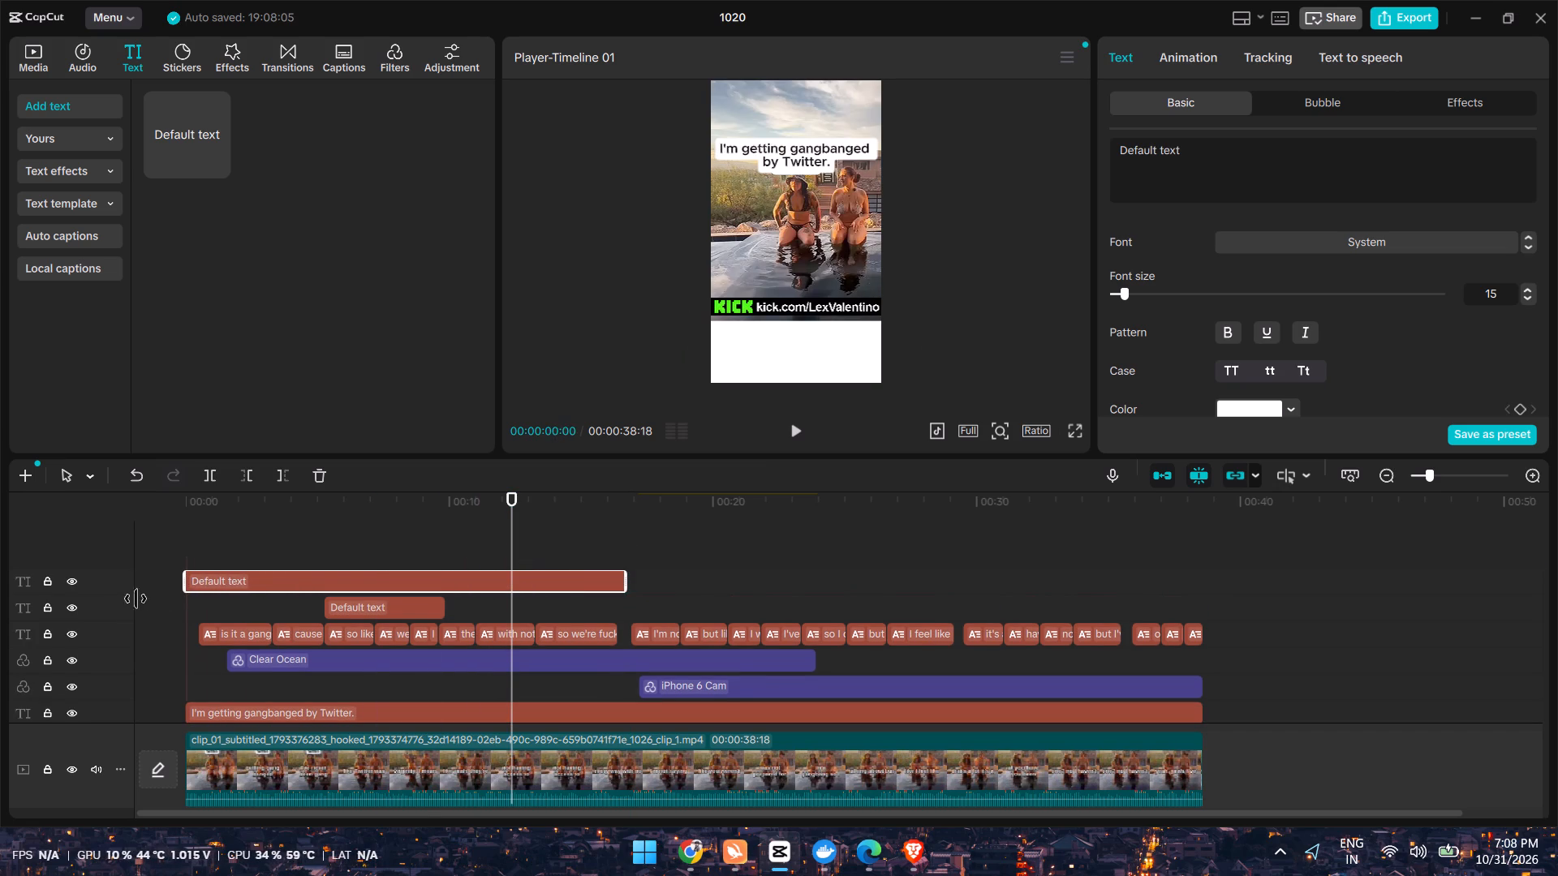
{"action": "left_click_drag", "start_coordinate": [136, 599], "coordinate": [122, 602]}
{"action": "left_click", "coordinate": [394, 612]}
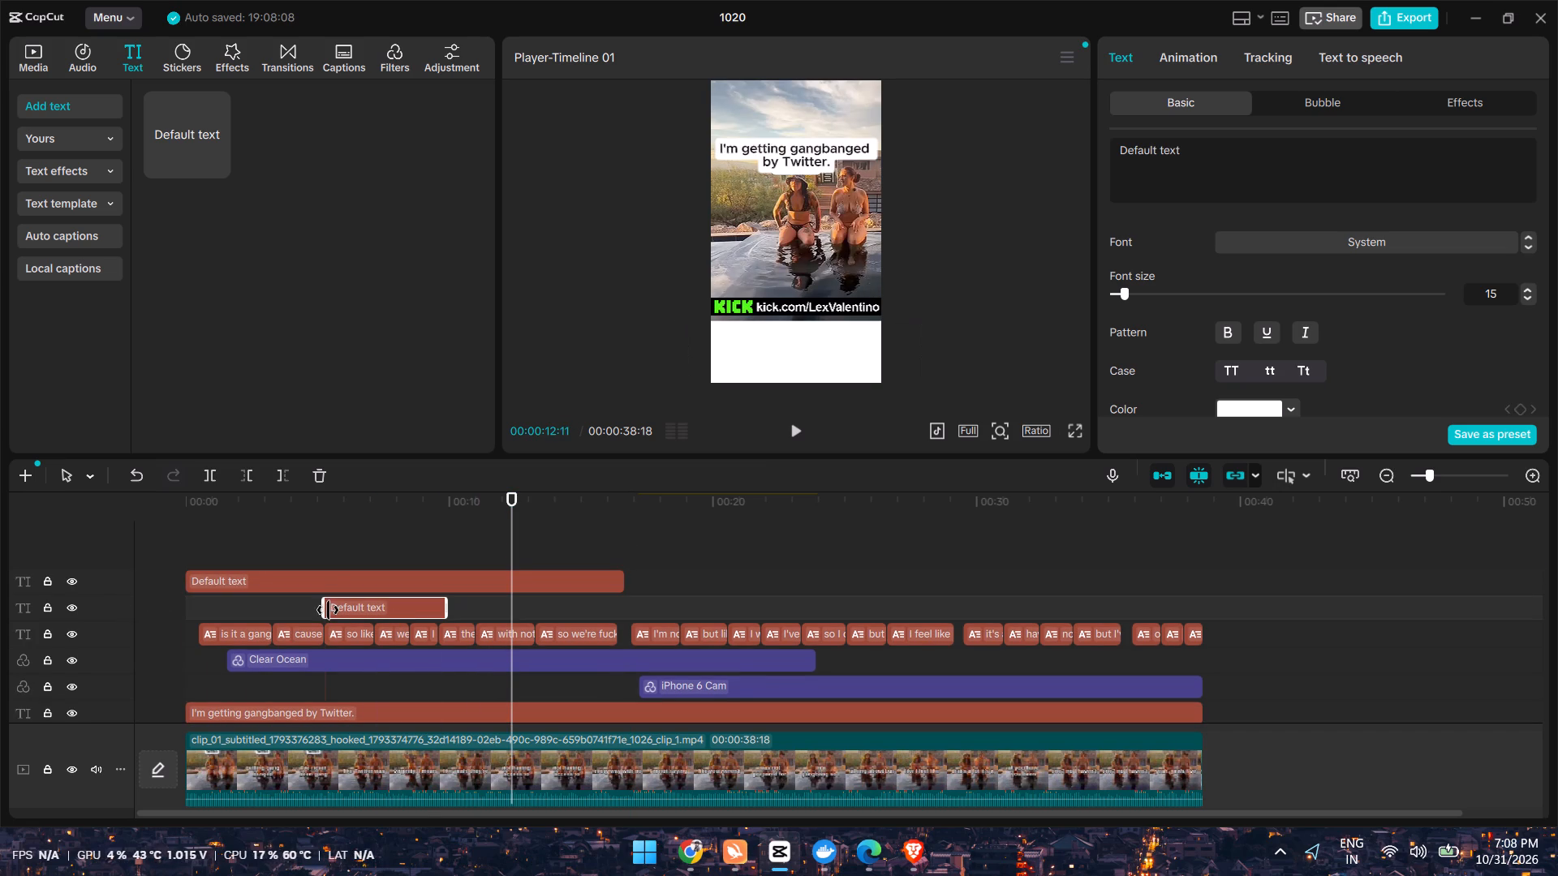
{"action": "left_click_drag", "start_coordinate": [320, 610], "coordinate": [180, 603]}
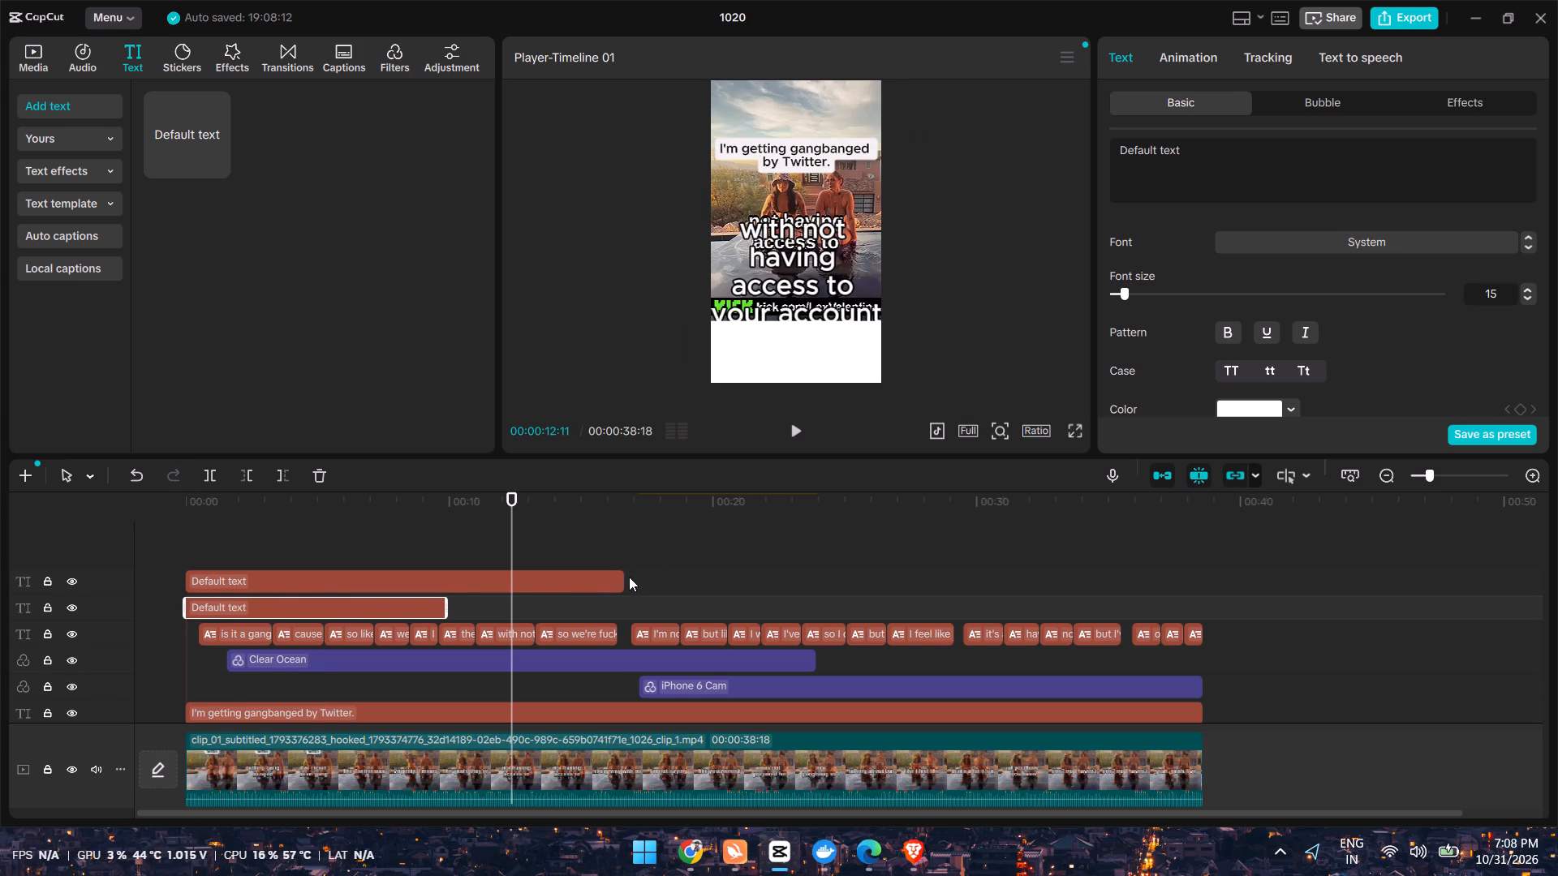
Extend the ends of both Default text clips to the end of the video at 00:00:38:18.
{"action": "left_click_drag", "start_coordinate": [621, 578], "coordinate": [1177, 547]}
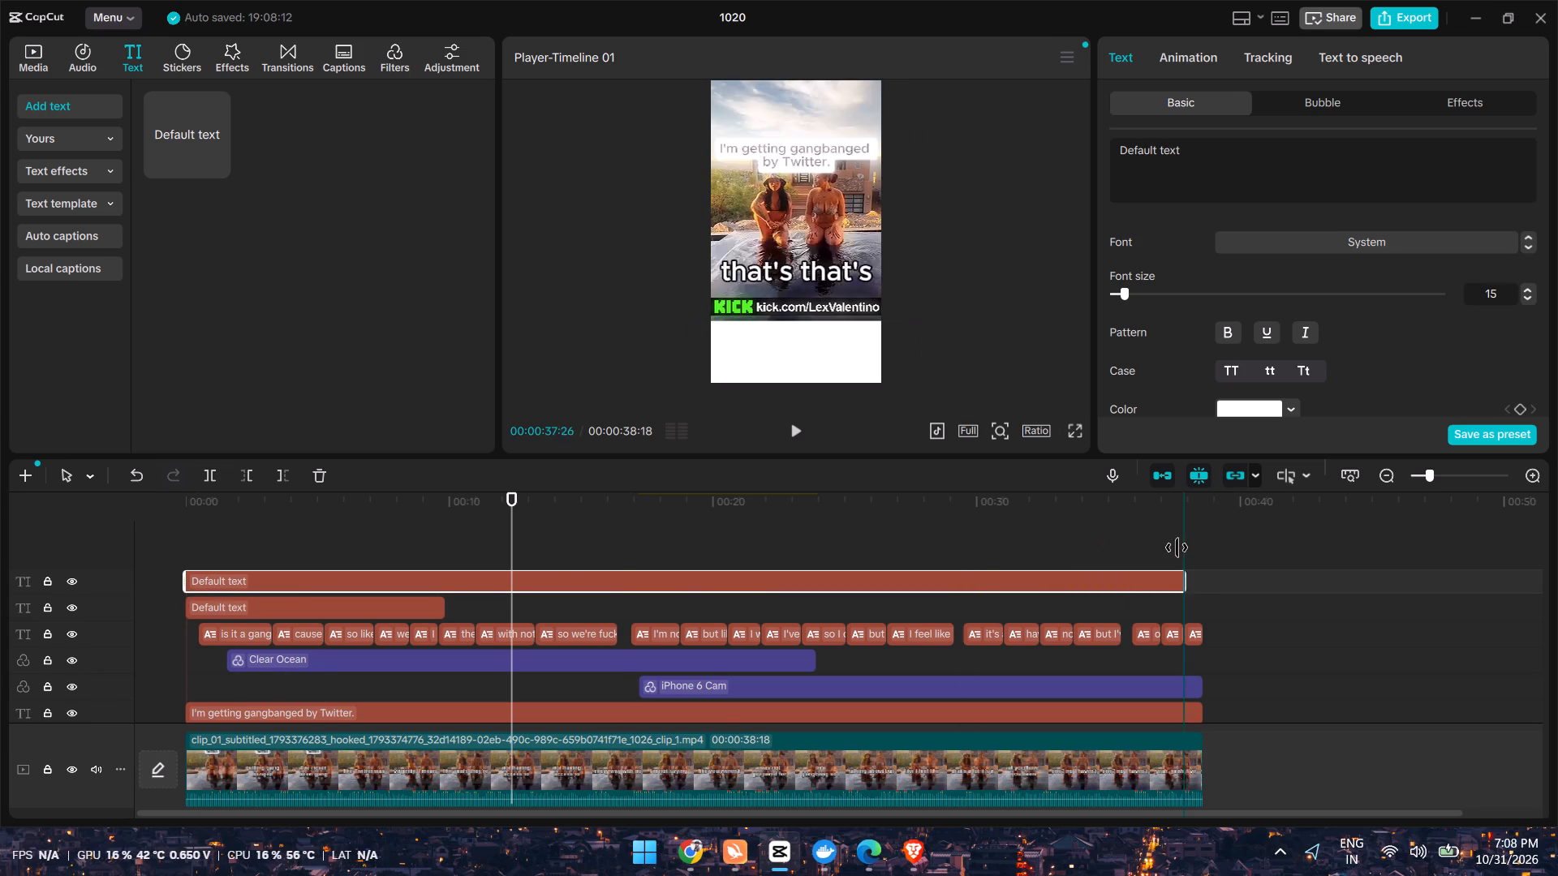
{"action": "left_click_drag", "start_coordinate": [1177, 547], "coordinate": [1203, 554]}
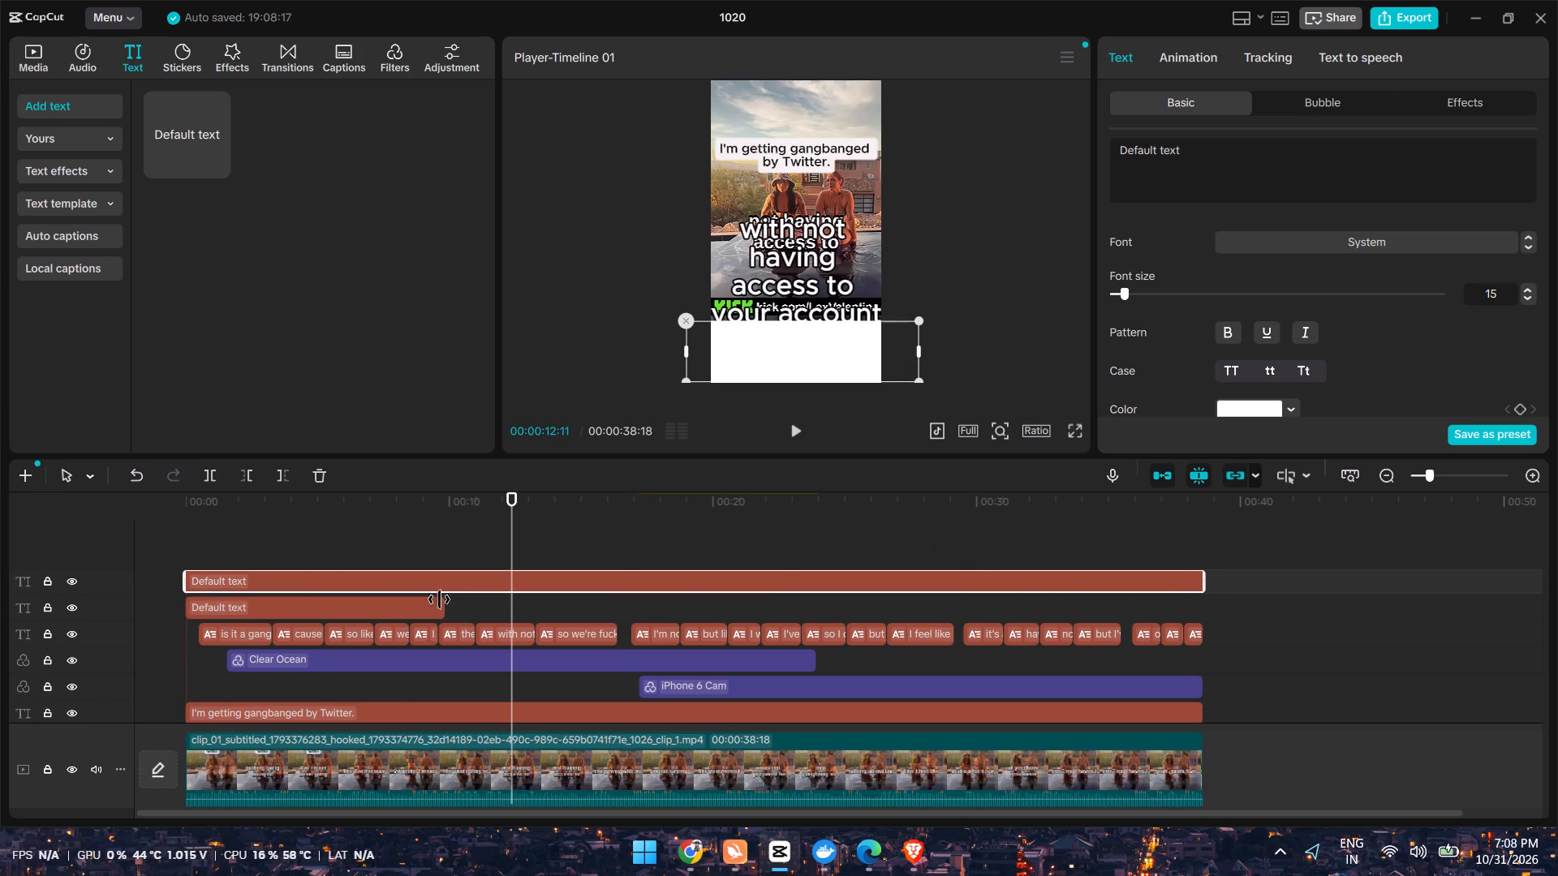
{"action": "left_click", "coordinate": [430, 608]}
{"action": "left_click_drag", "start_coordinate": [450, 608], "coordinate": [529, 595]}
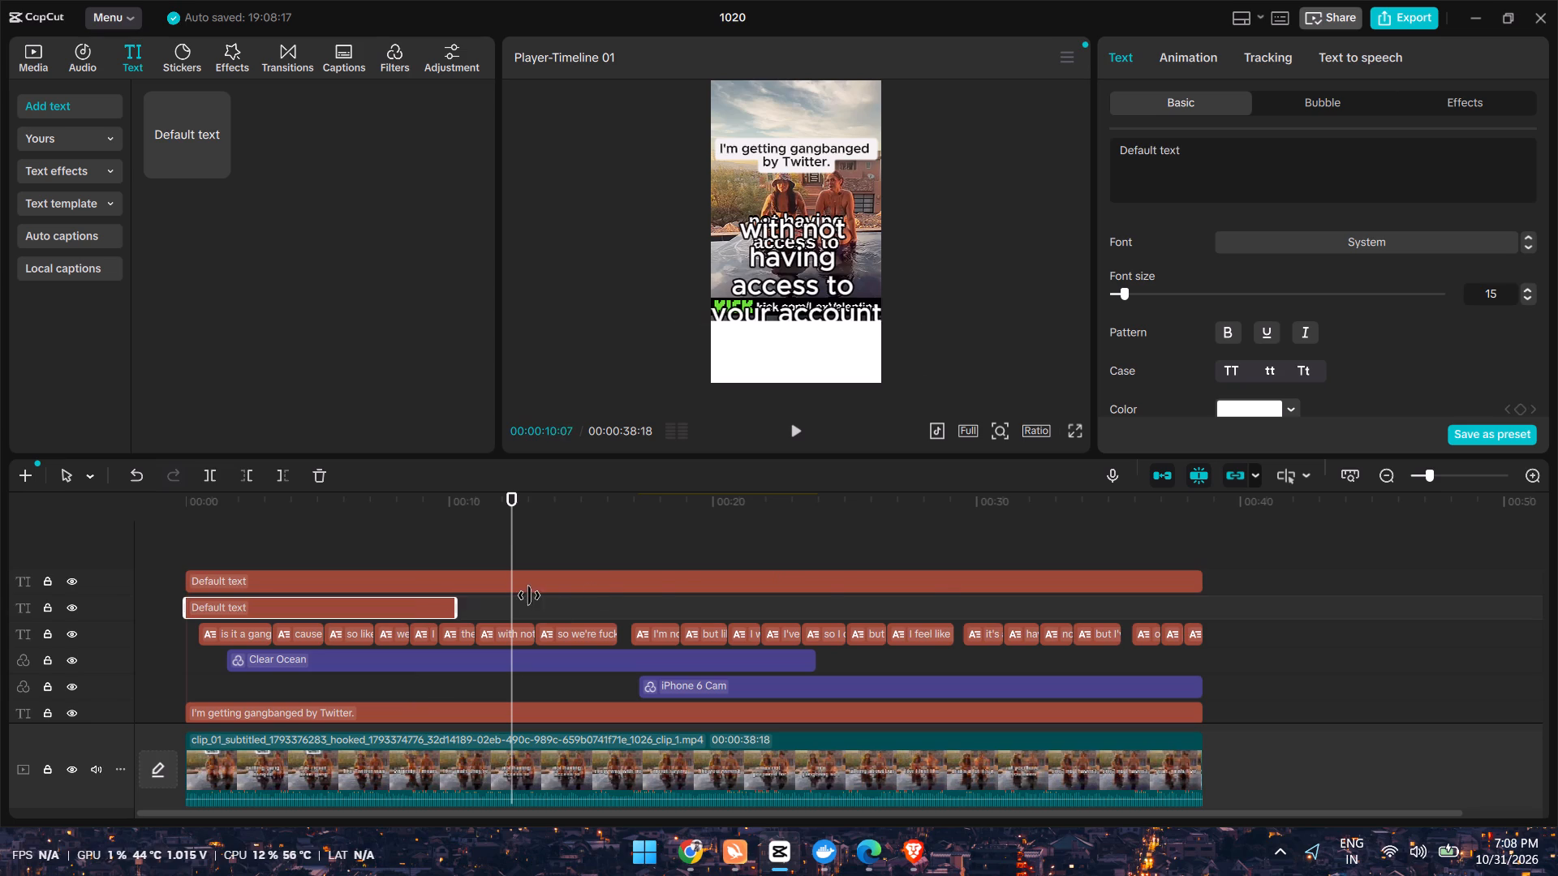
{"action": "left_click_drag", "start_coordinate": [529, 595], "coordinate": [1199, 587]}
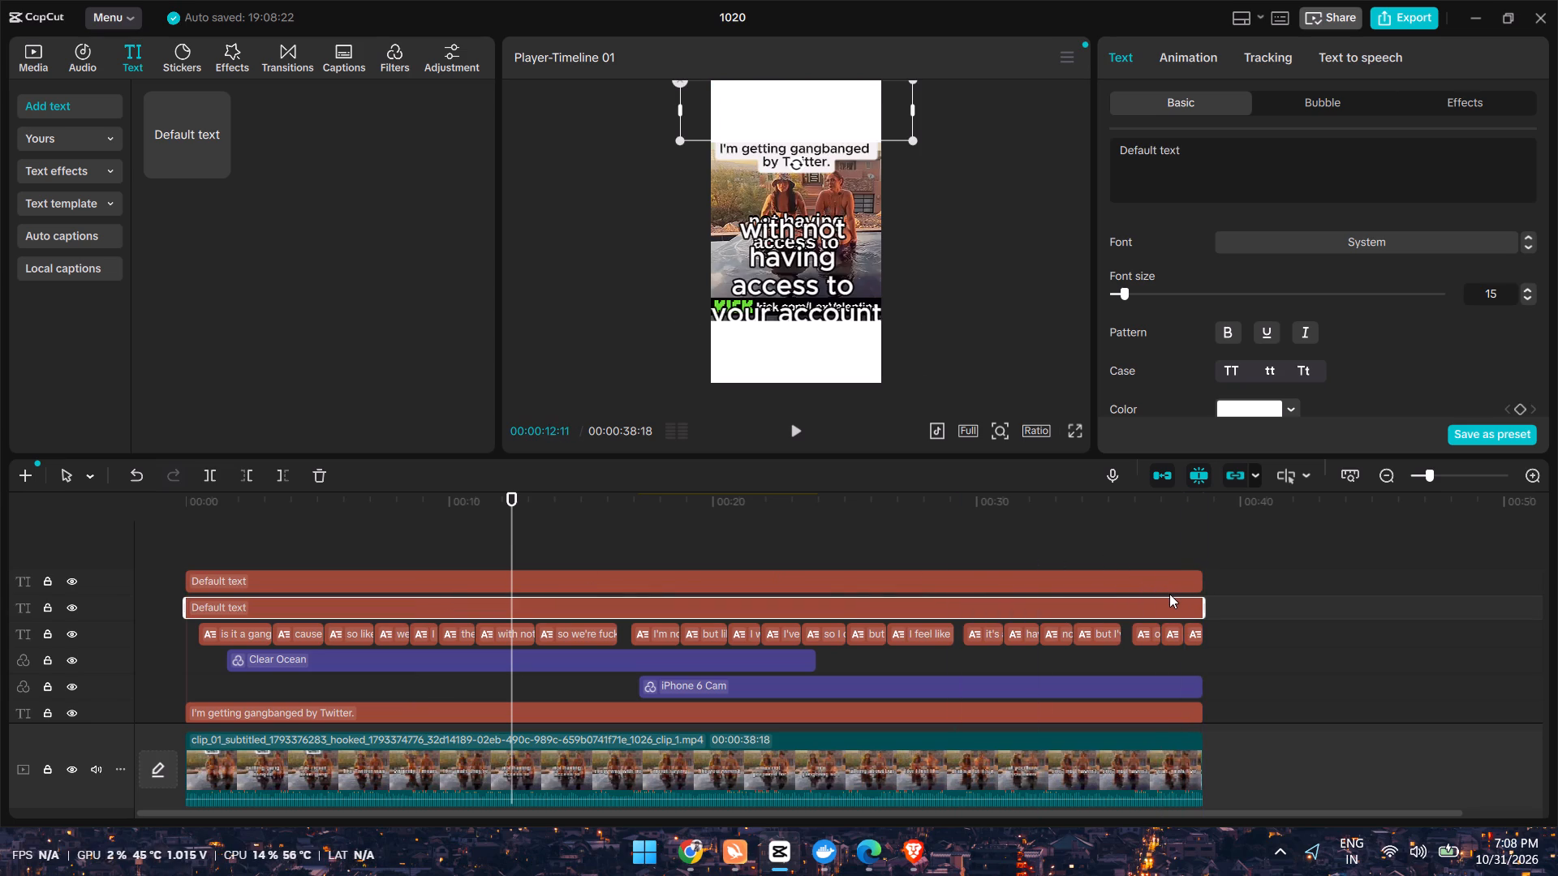
{"action": "left_click", "coordinate": [1203, 604]}
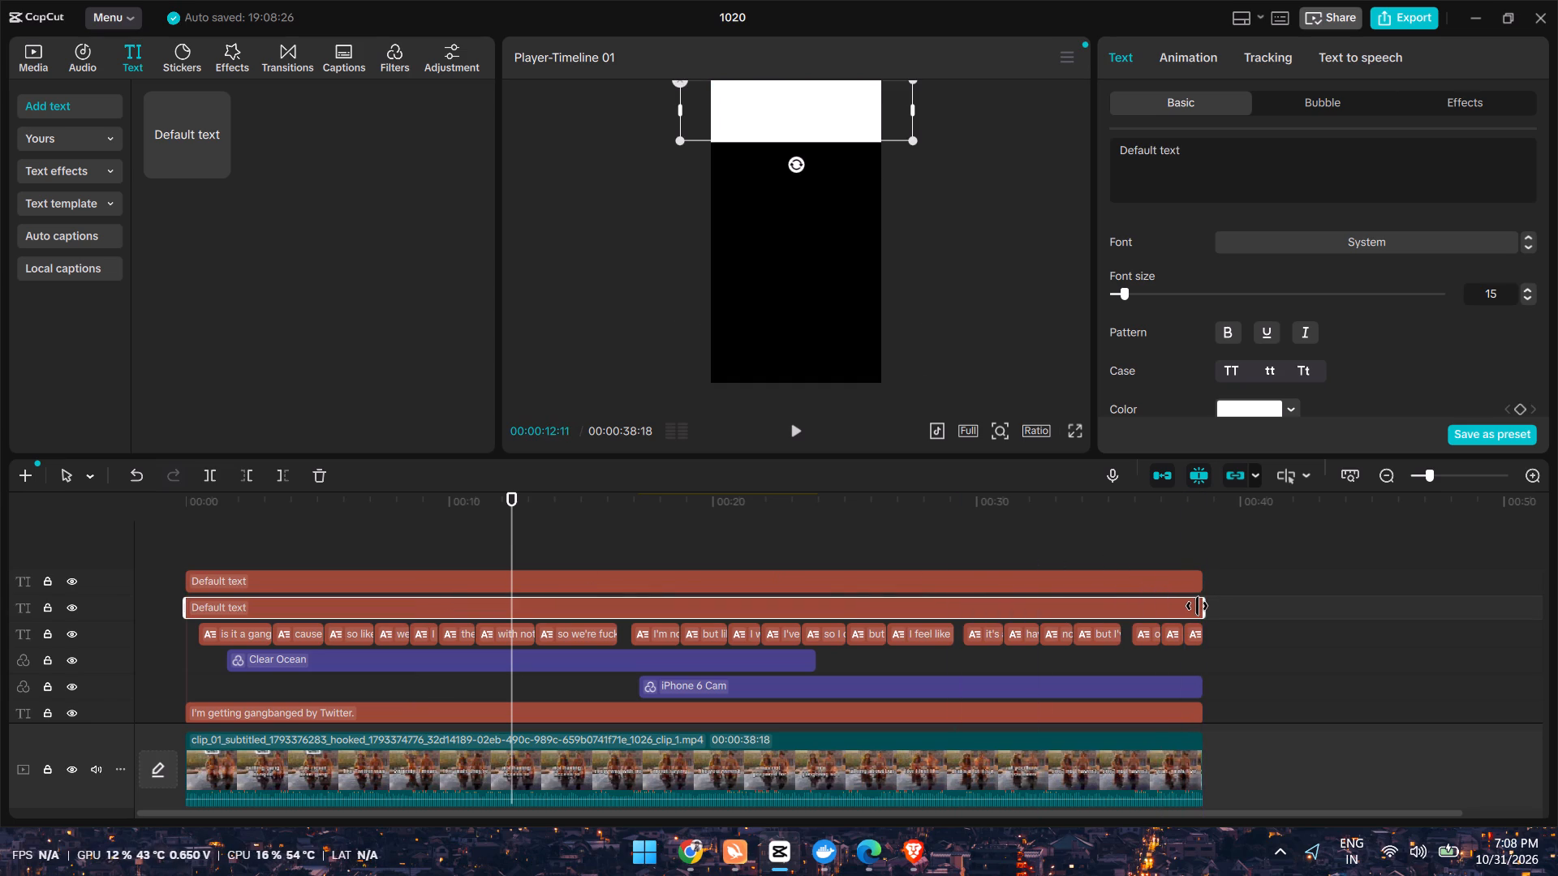
{"action": "left_click", "coordinate": [917, 540]}
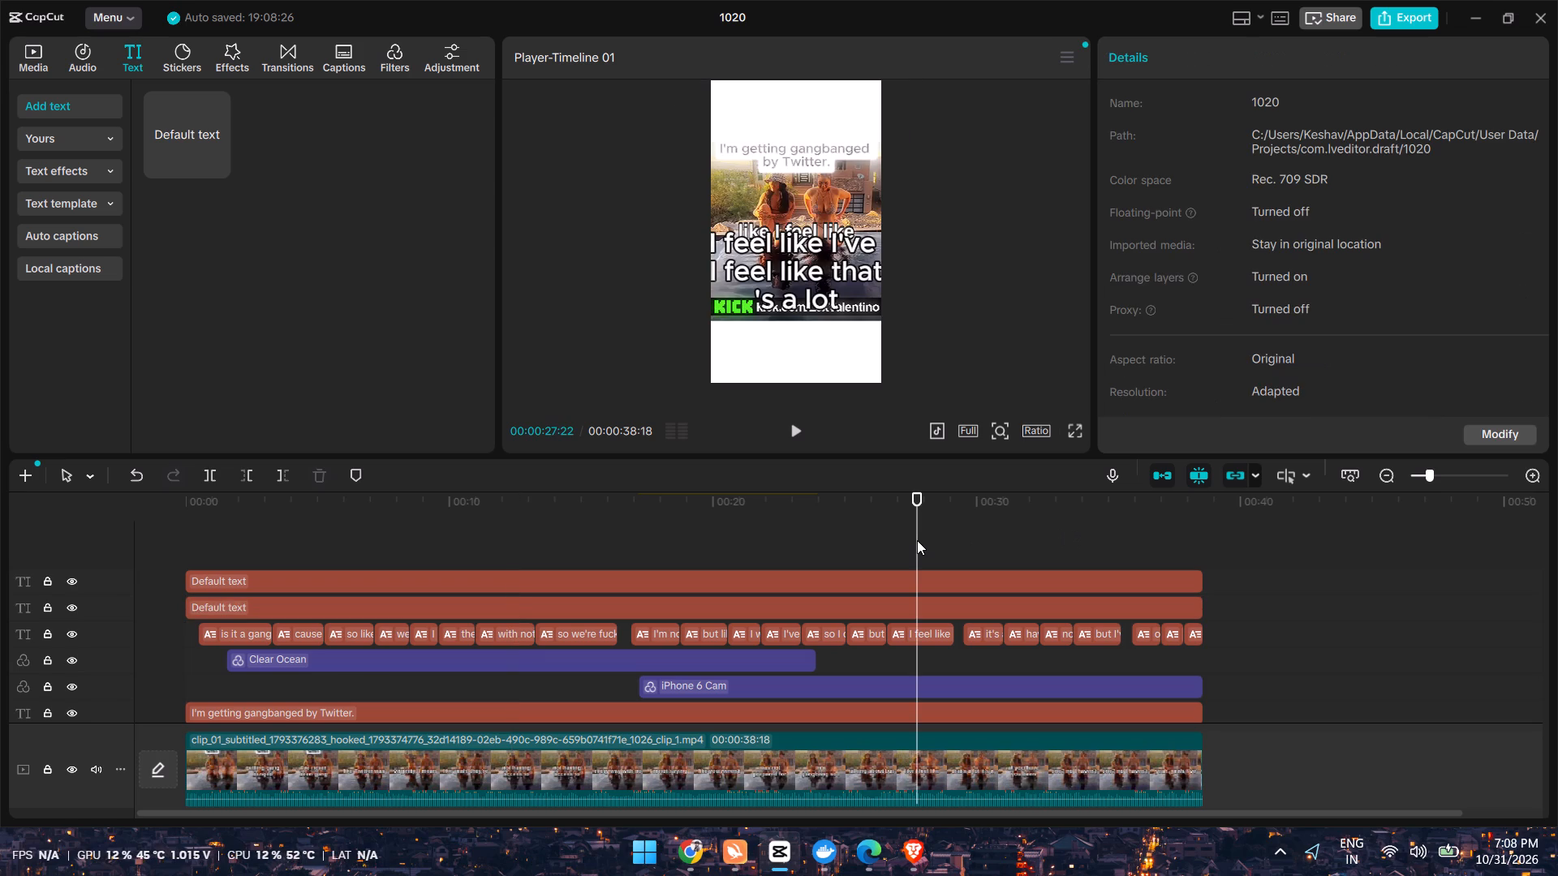
Delete the Clear Ocean and iPhone 6 Cam filter clips from the timeline.
{"action": "left_click", "coordinate": [532, 655]}
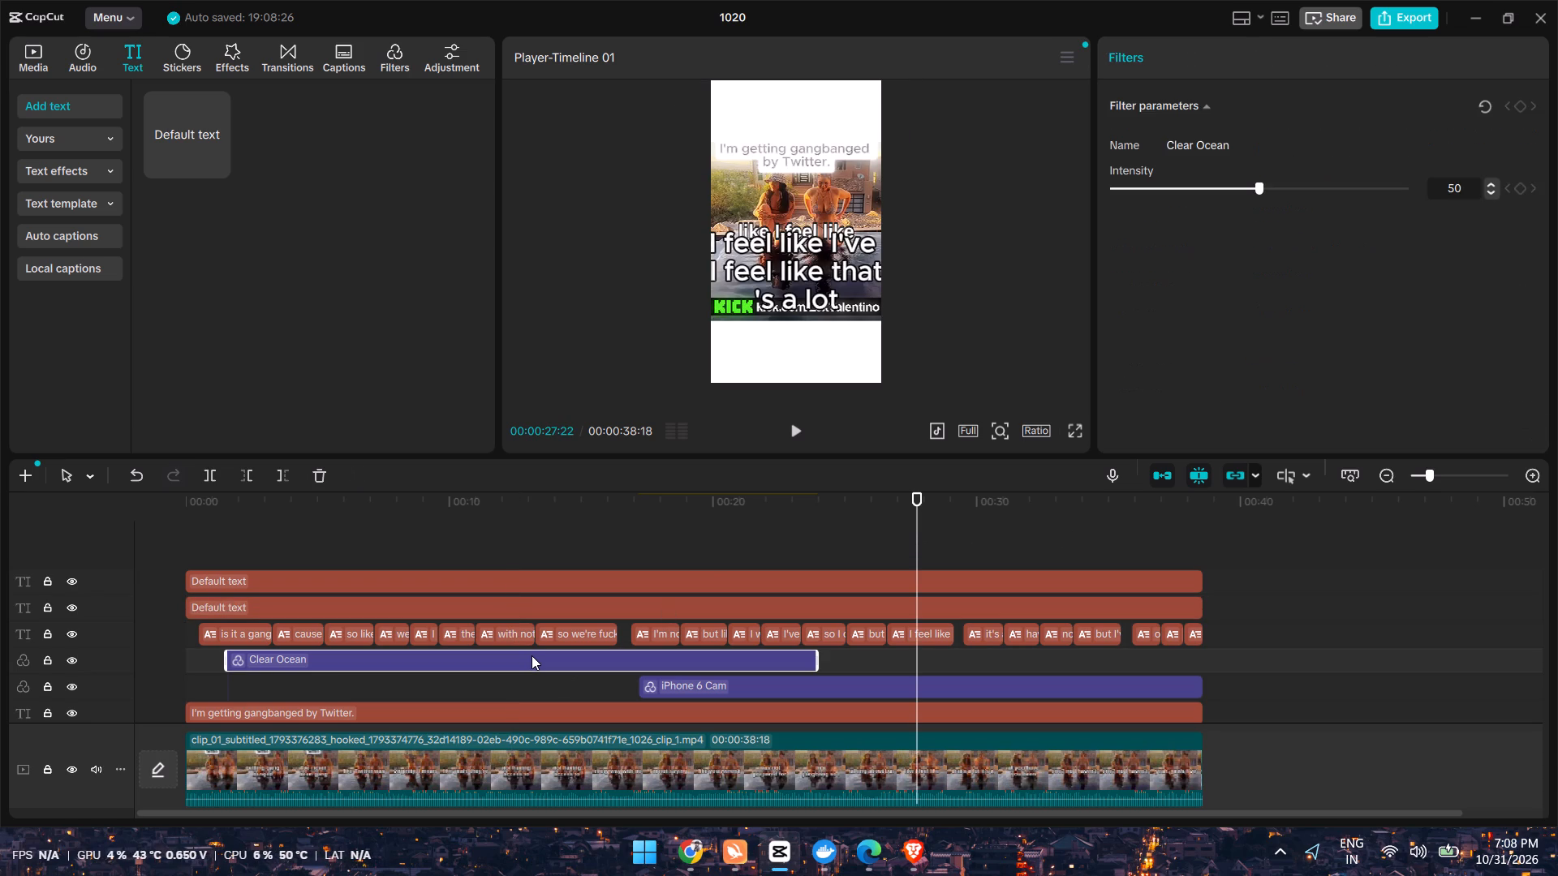
{"action": "key", "text": "Delete"}
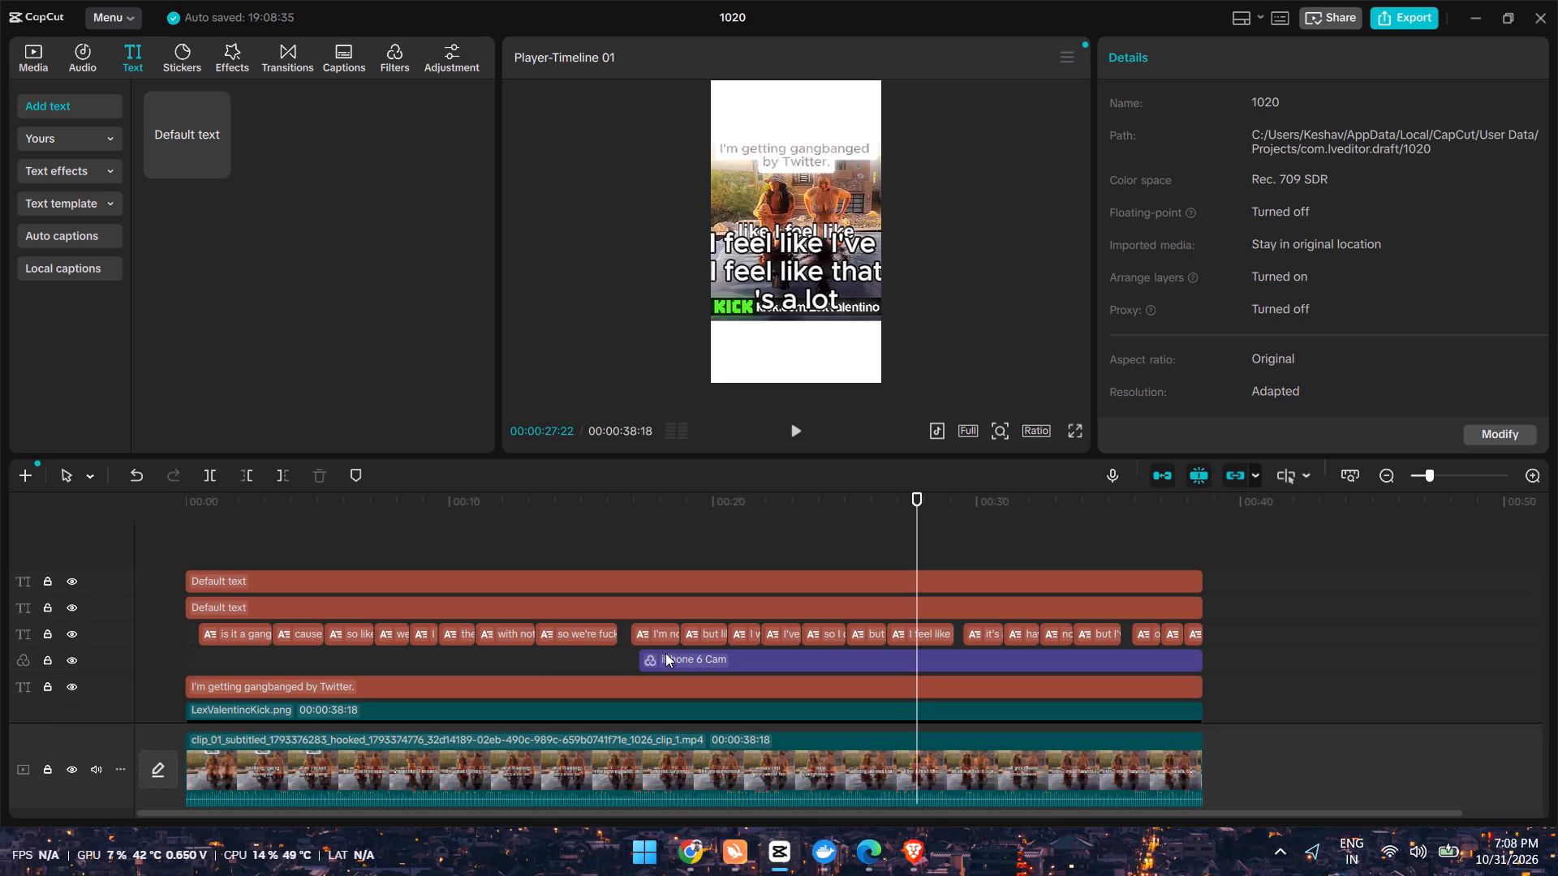
{"action": "left_click", "coordinate": [666, 656]}
{"action": "key", "text": "Delete"}
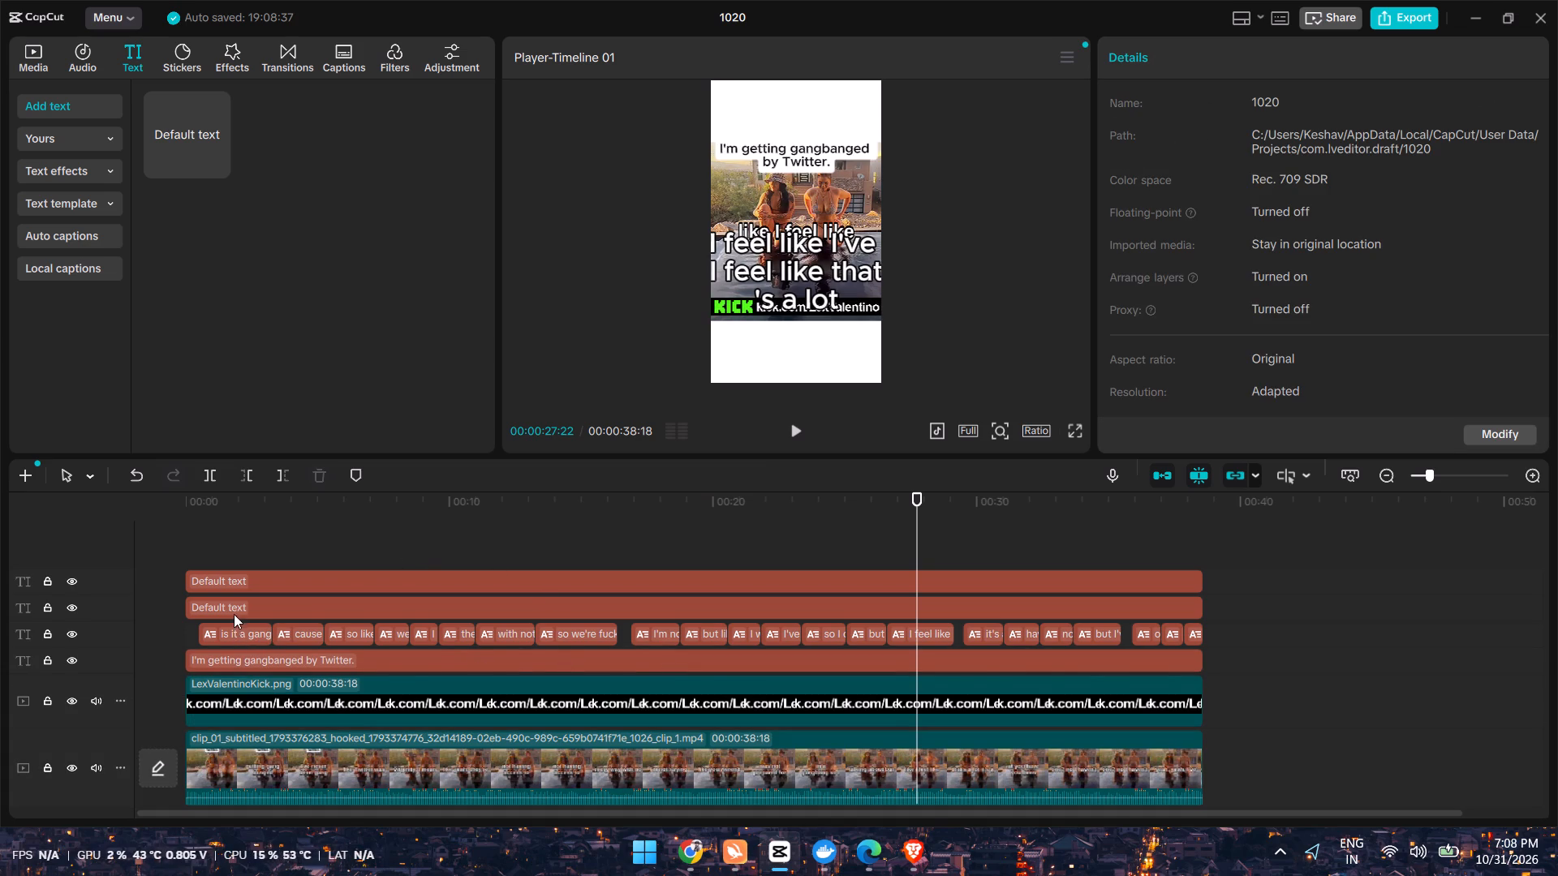
Move both Default text clips to tracks below the caption clips and above the headline text.
{"action": "left_click_drag", "start_coordinate": [233, 603], "coordinate": [227, 647]}
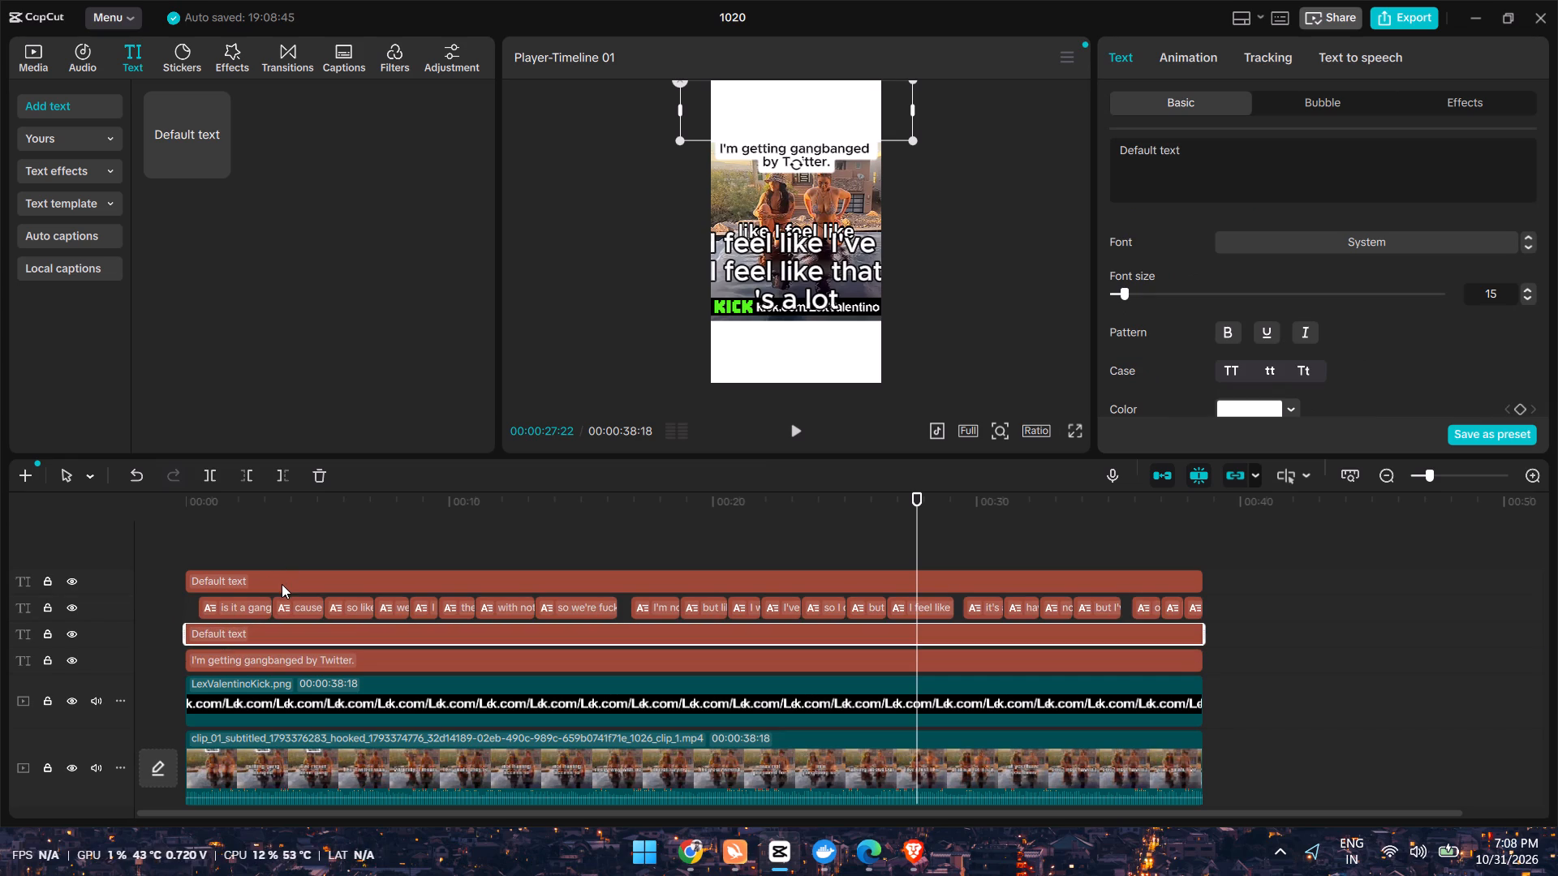
{"action": "left_click_drag", "start_coordinate": [282, 584], "coordinate": [275, 621]}
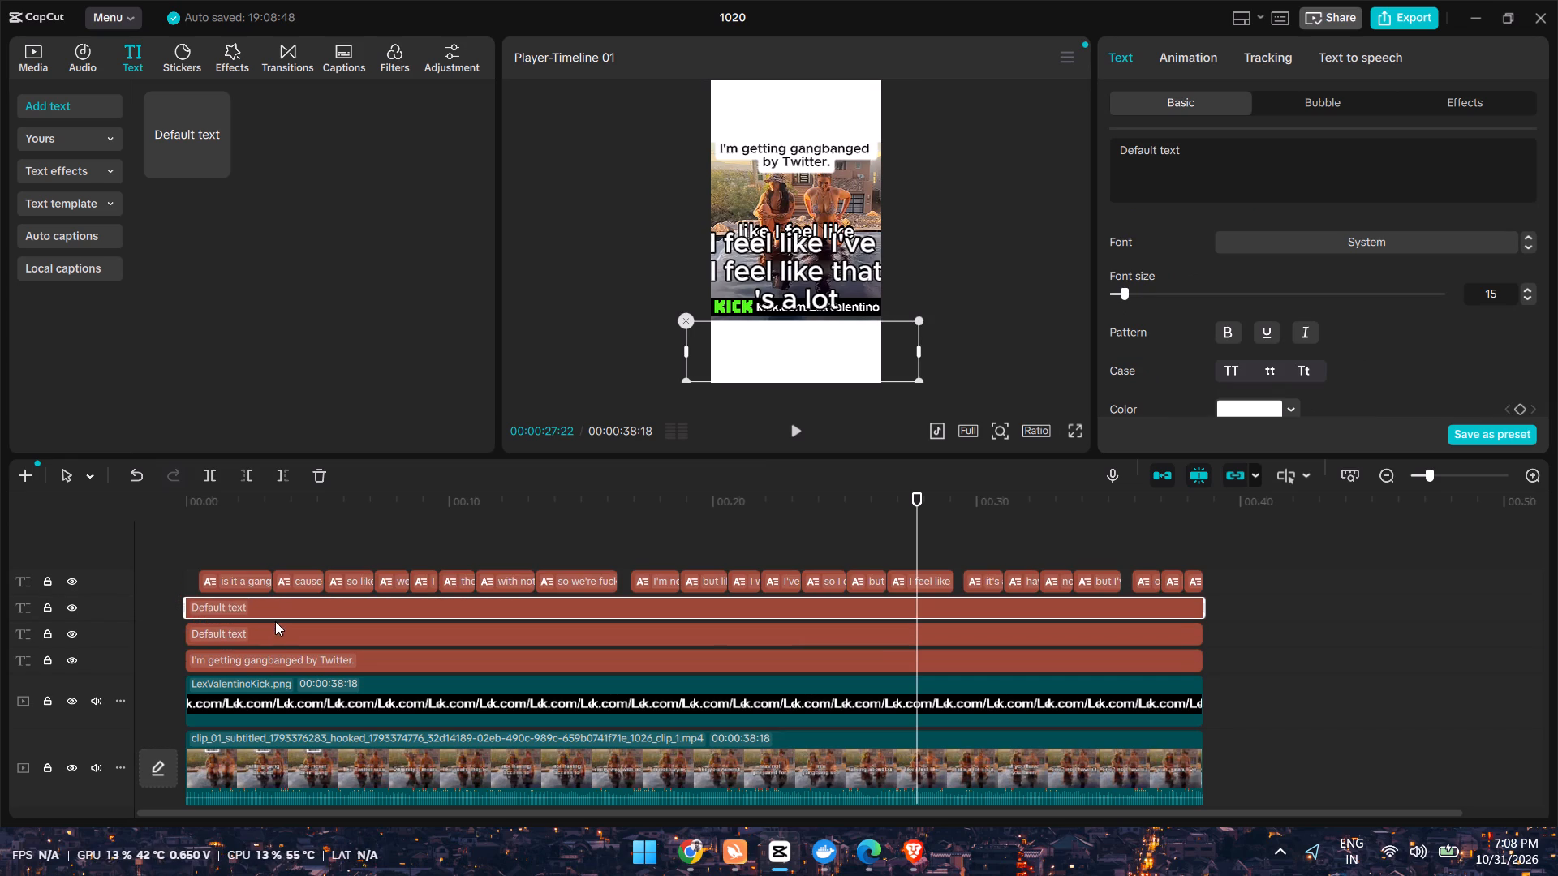
Play the opening of the video, delete every clip on the caption track, and play a short stretch again.
{"action": "left_click", "coordinate": [199, 539]}
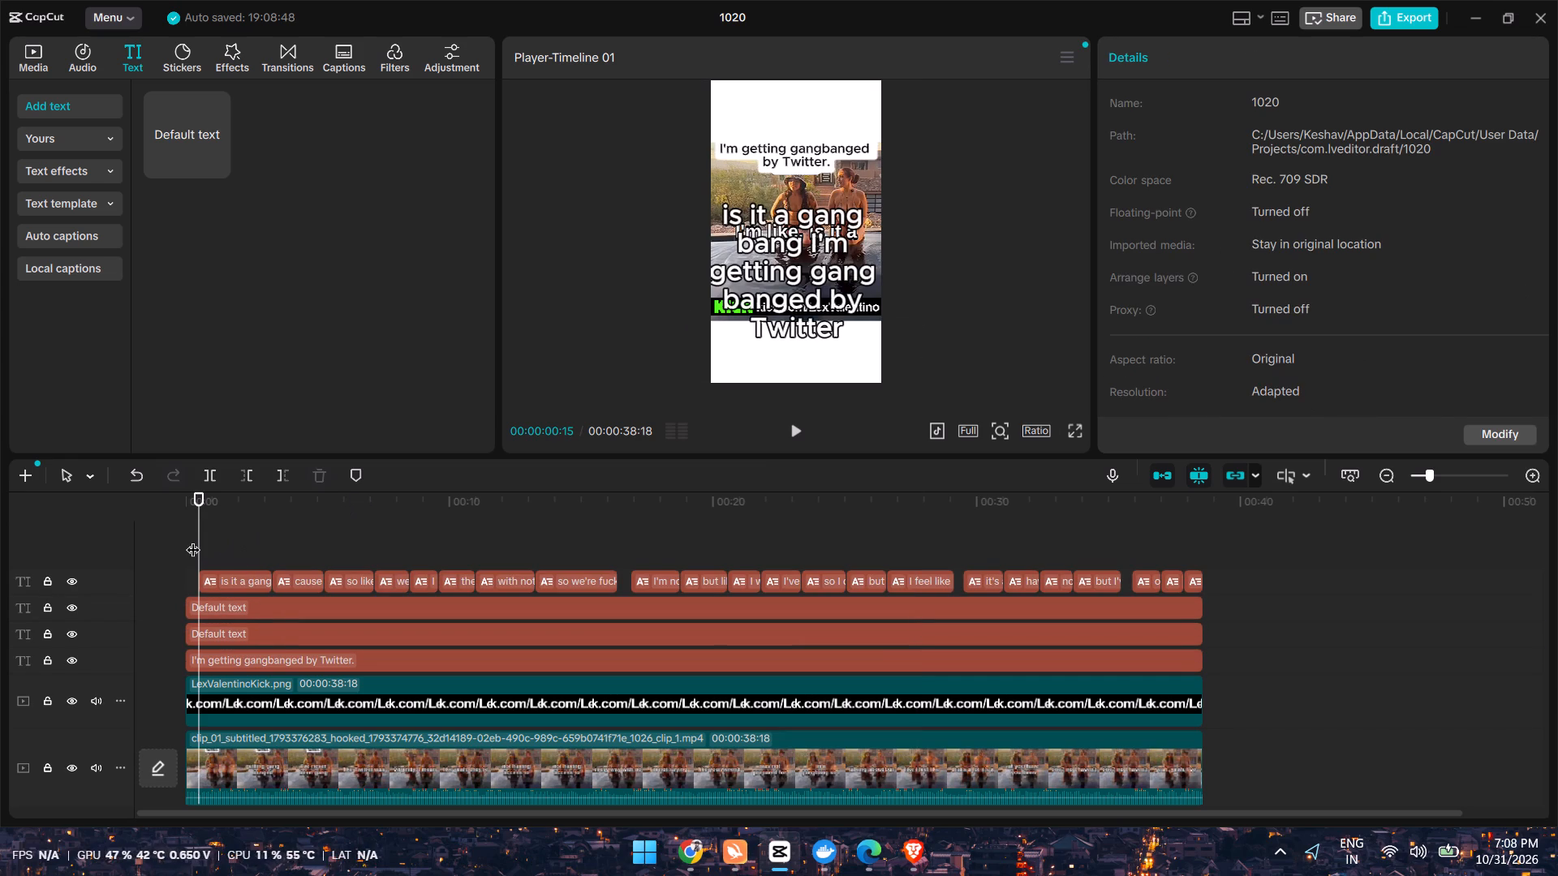
{"action": "left_click_drag", "start_coordinate": [193, 539], "coordinate": [157, 536]}
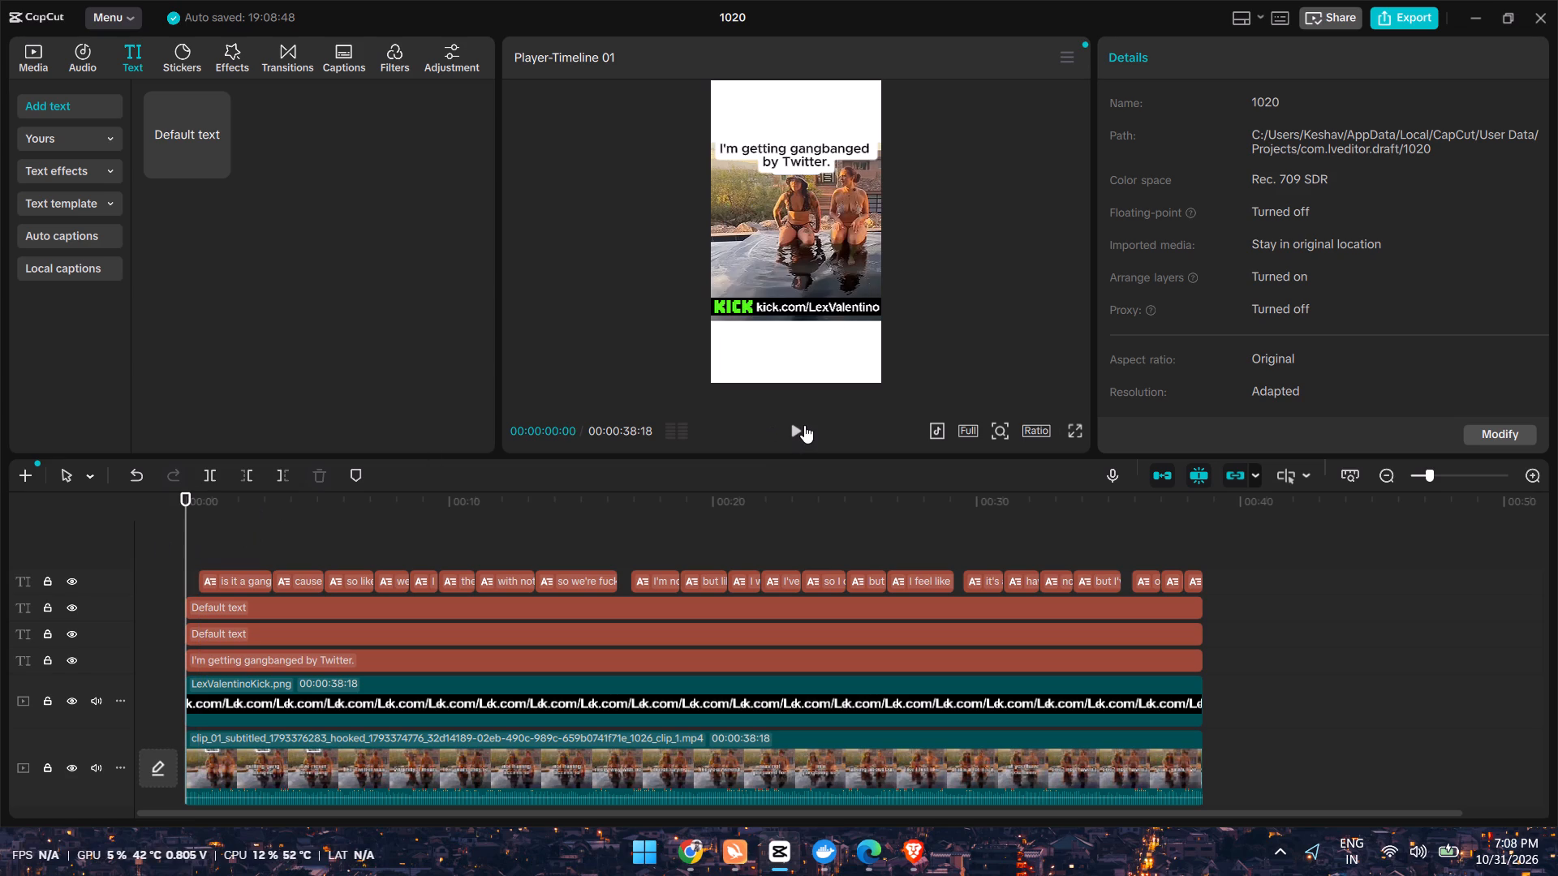
{"action": "left_click", "coordinate": [804, 425]}
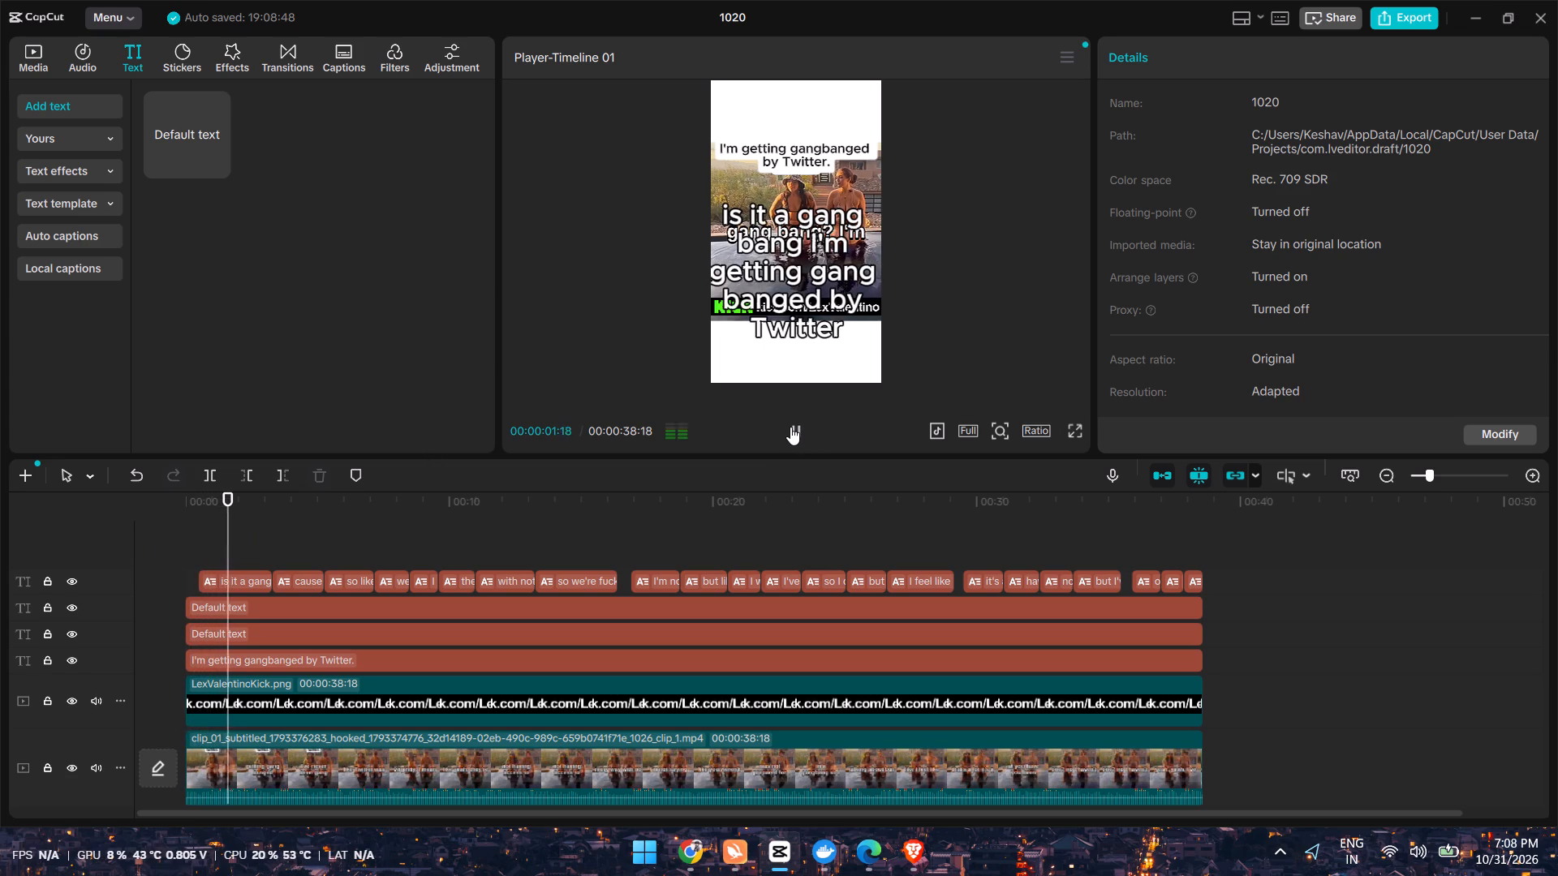
{"action": "left_click", "coordinate": [790, 427]}
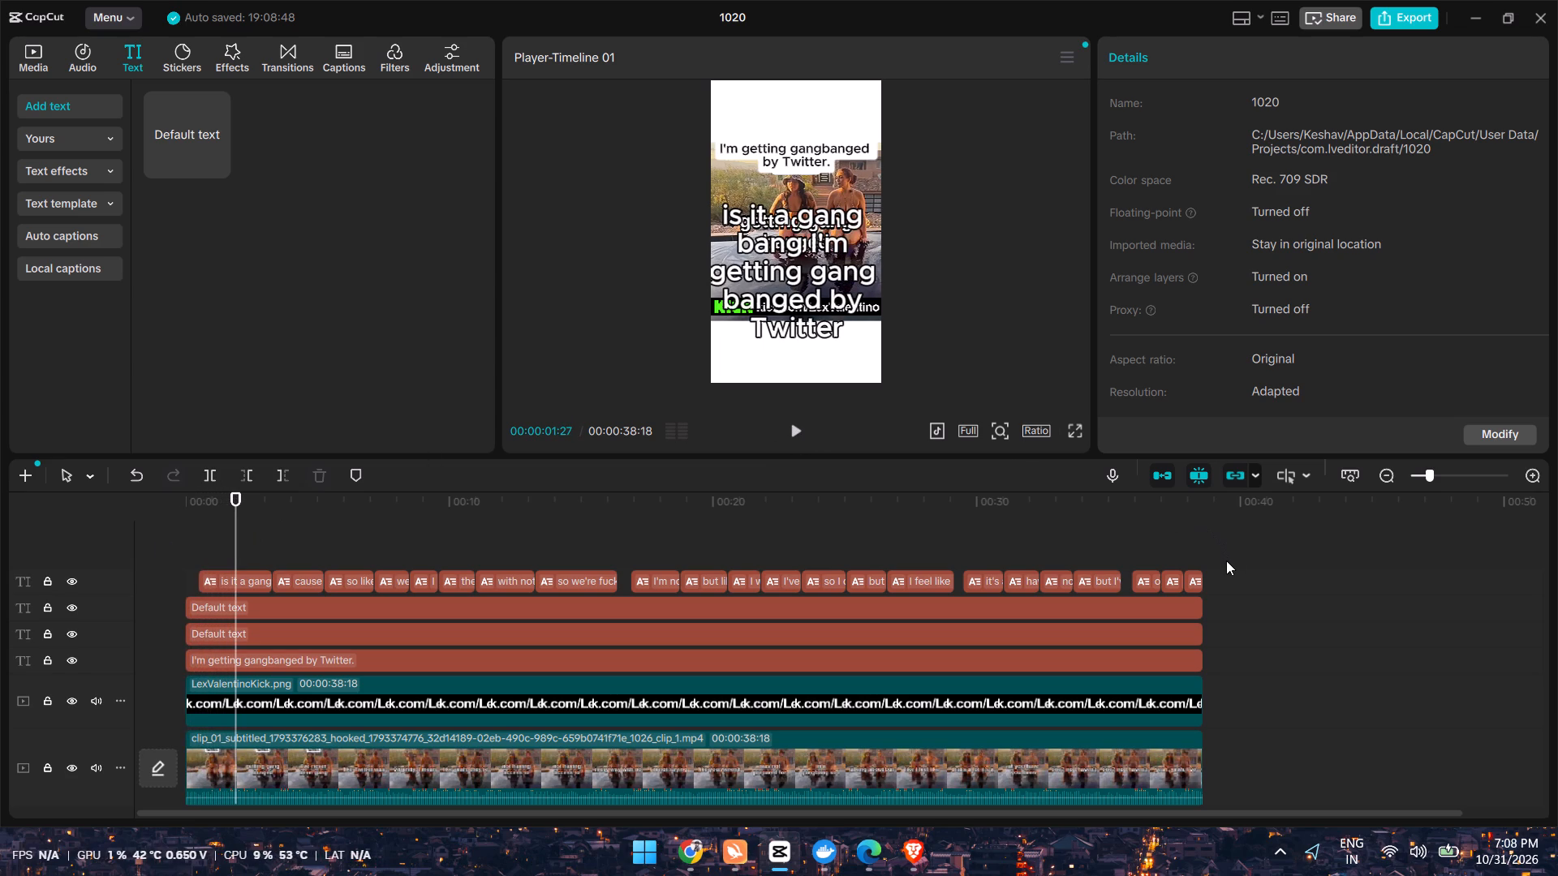
{"action": "left_click_drag", "start_coordinate": [1228, 563], "coordinate": [639, 590]}
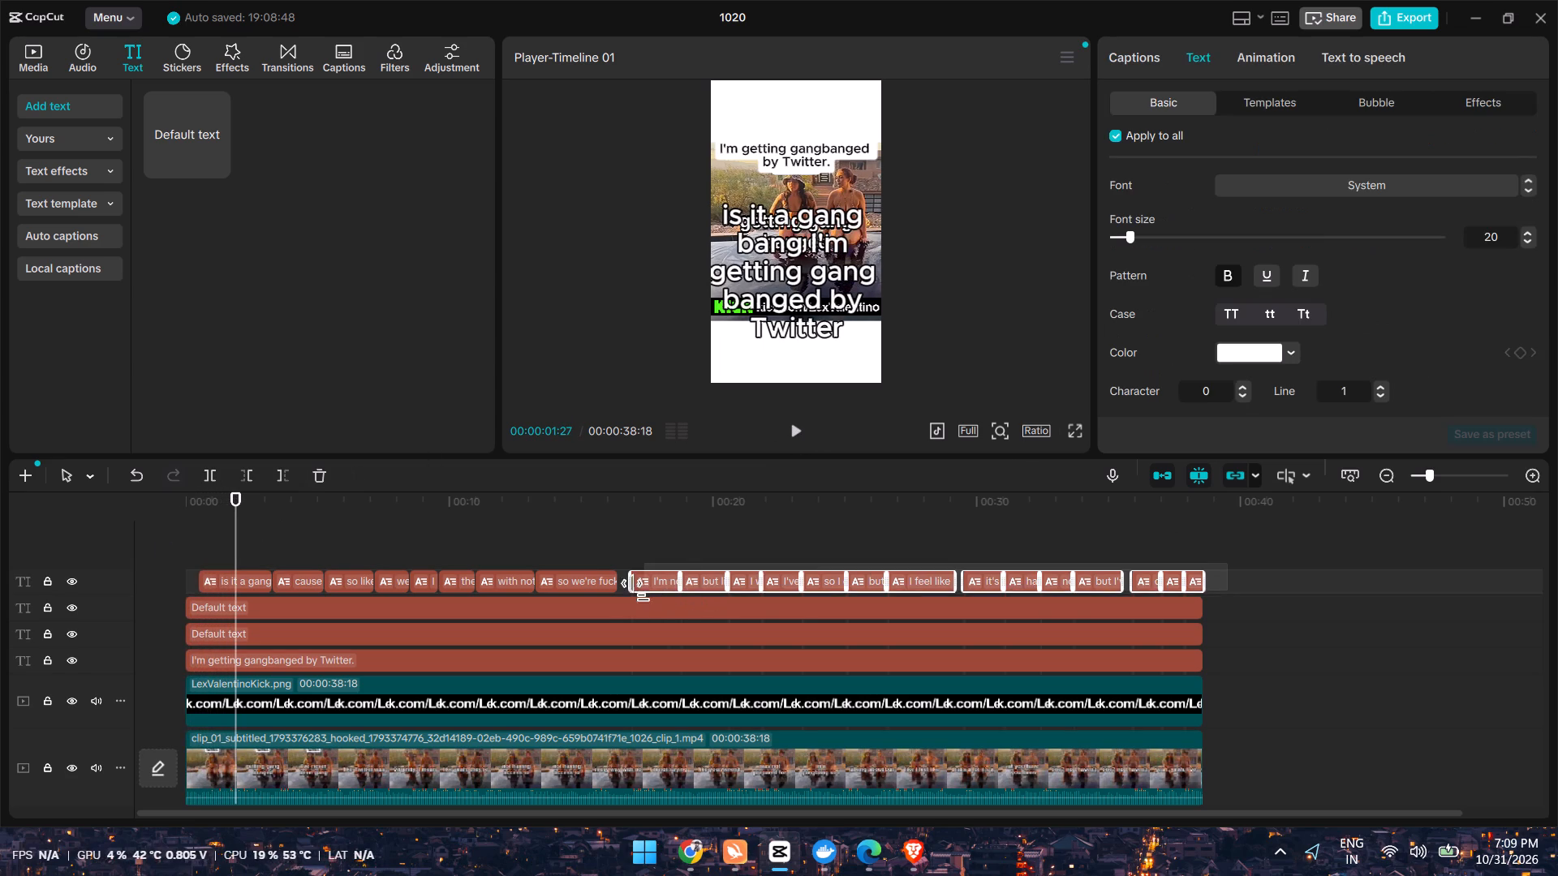
{"action": "left_click_drag", "start_coordinate": [639, 590], "coordinate": [419, 583]}
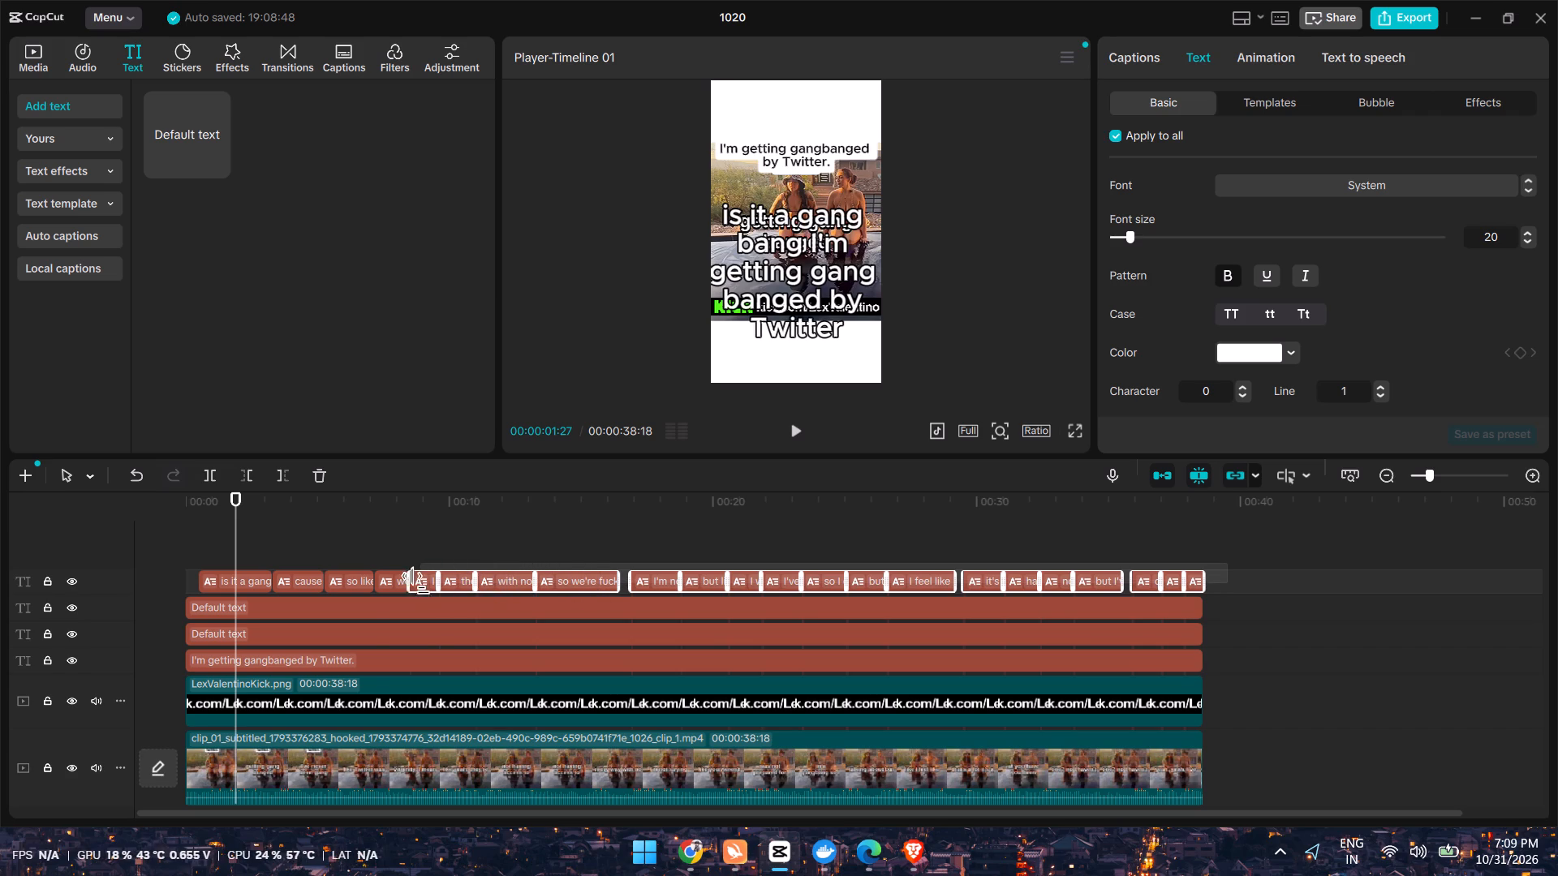
{"action": "left_click_drag", "start_coordinate": [419, 583], "coordinate": [224, 573]}
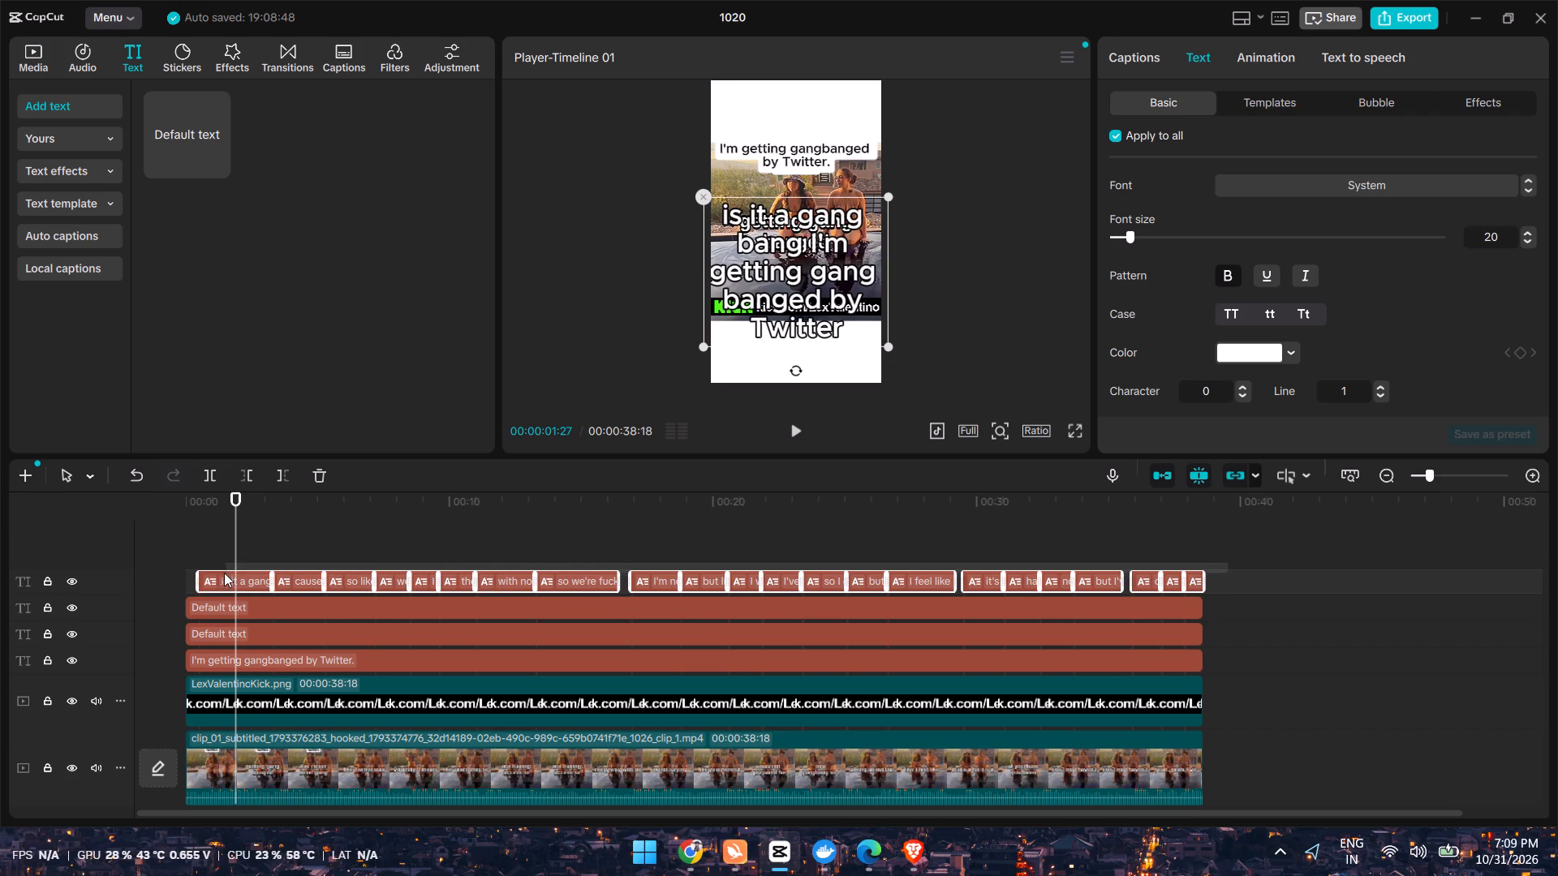
{"action": "left_click_drag", "start_coordinate": [224, 573], "coordinate": [158, 584]}
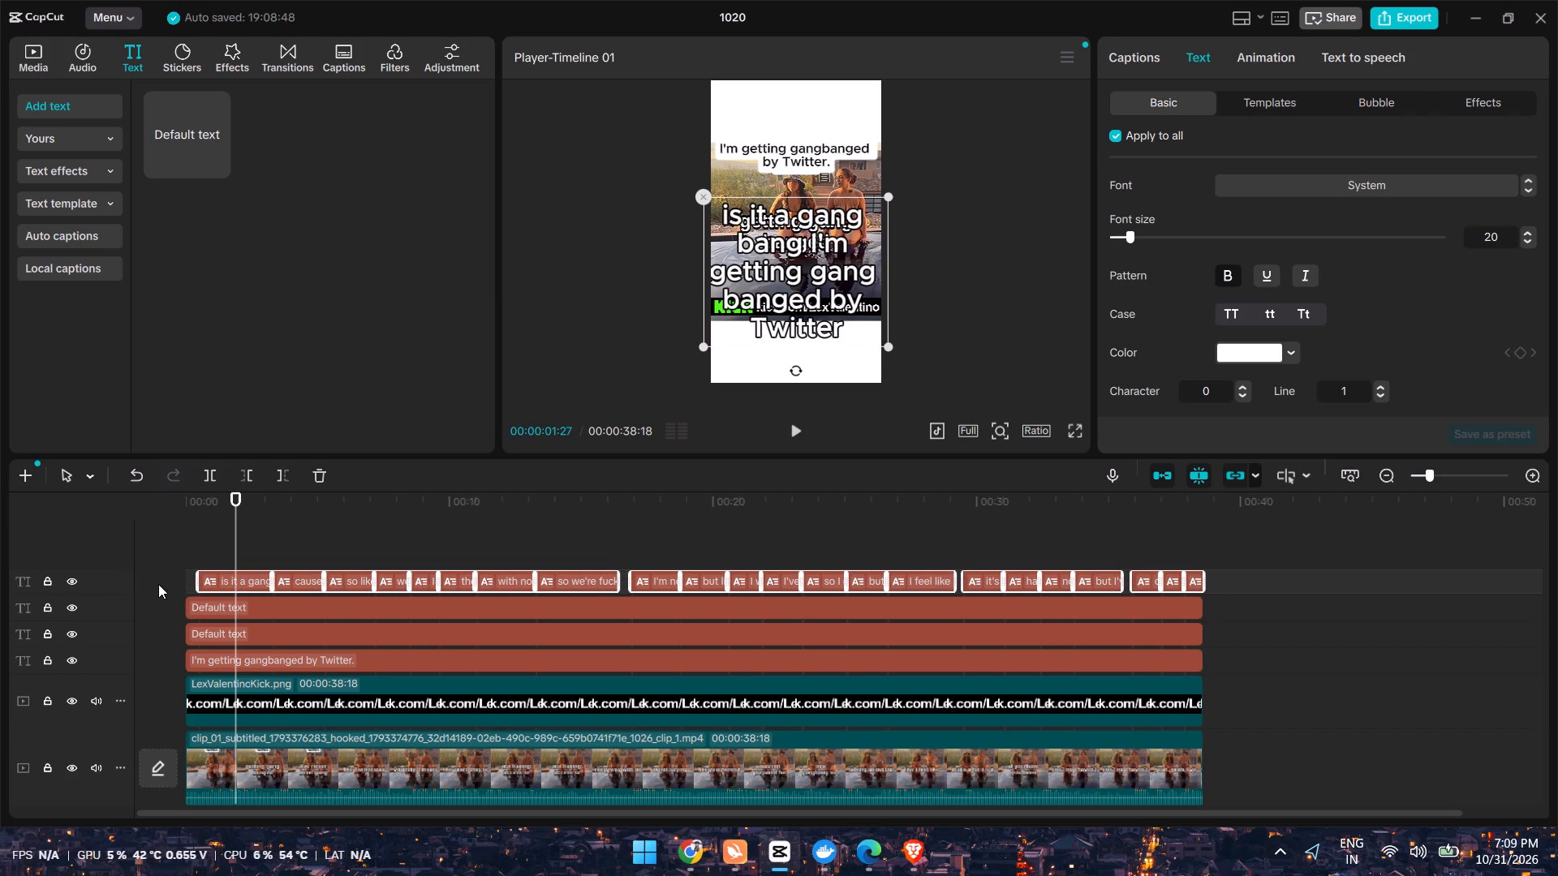
{"action": "key", "text": "Delete"}
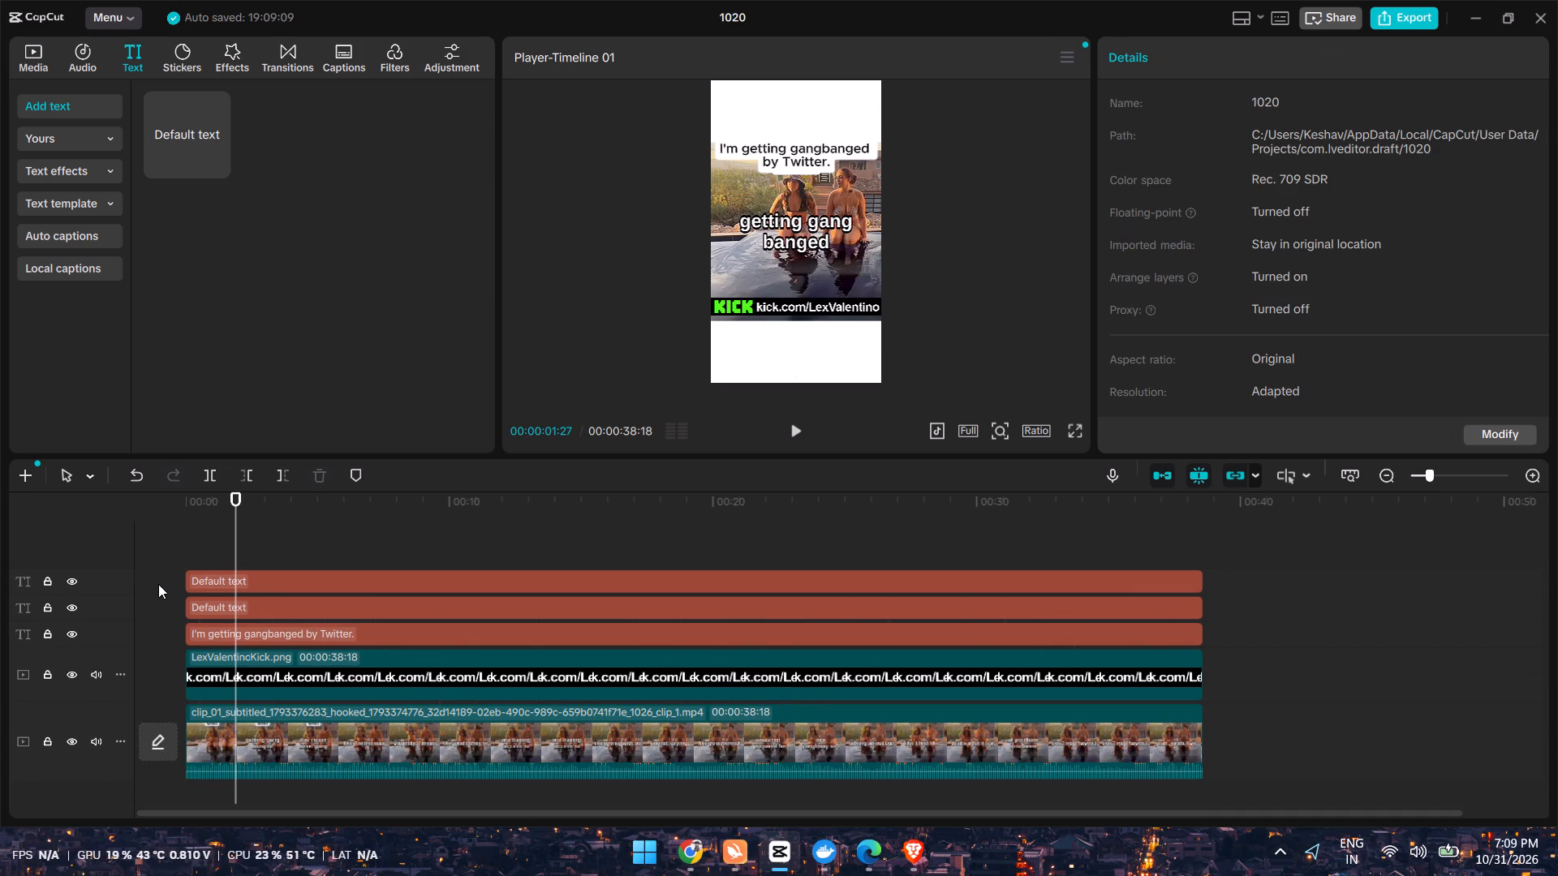
{"action": "left_click", "coordinate": [793, 427]}
{"action": "left_click", "coordinate": [793, 427]}
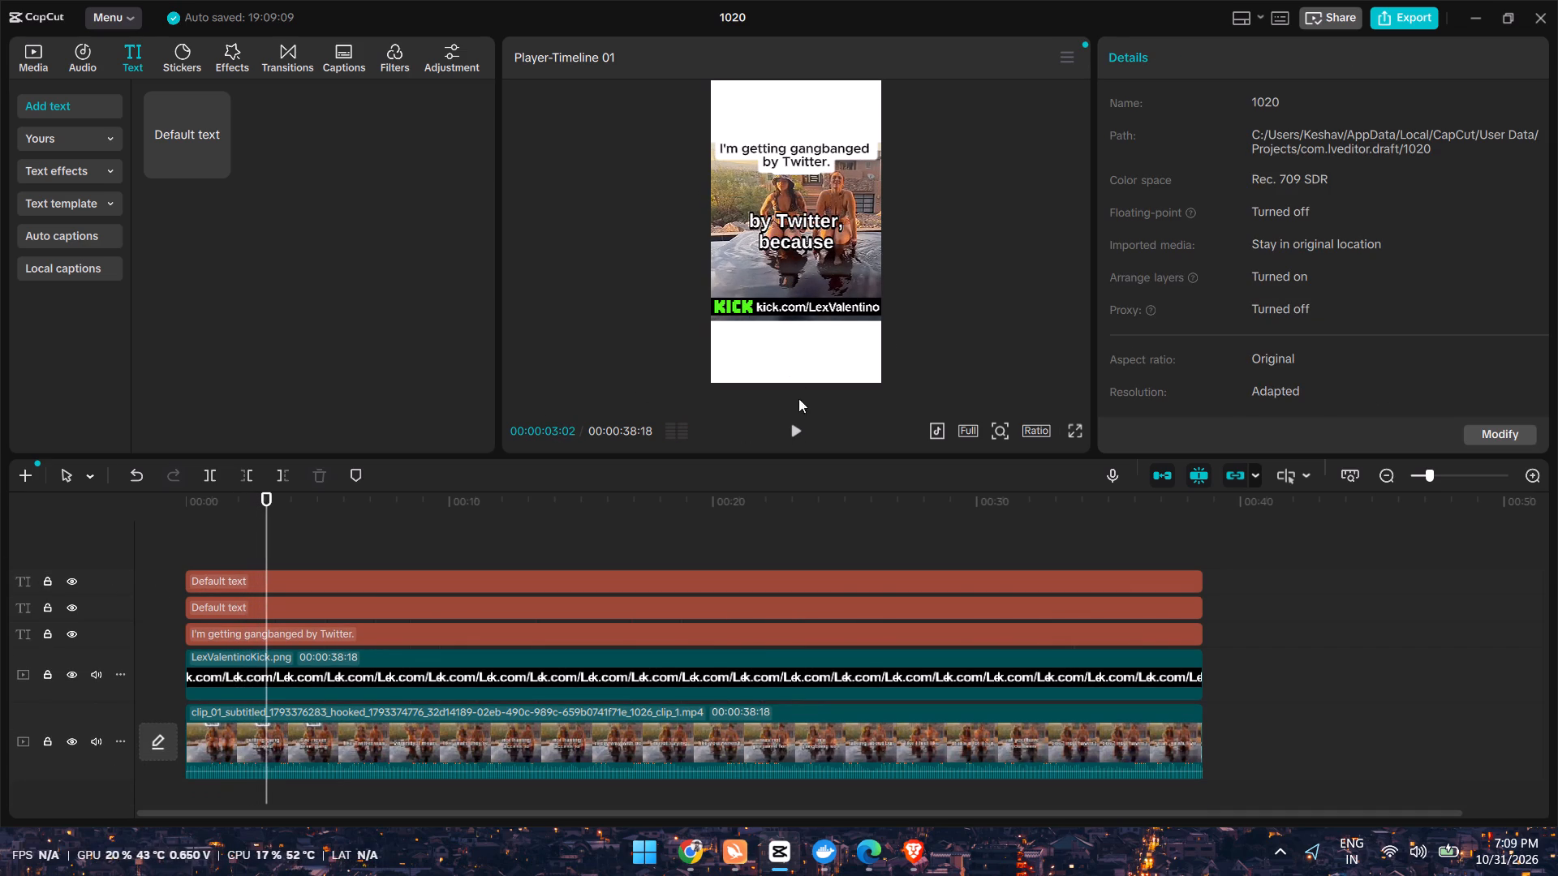
Move the bottom white box up until its upper edge meets the bottom of the Kick banner.
{"action": "left_click_drag", "start_coordinate": [811, 358], "coordinate": [812, 349]}
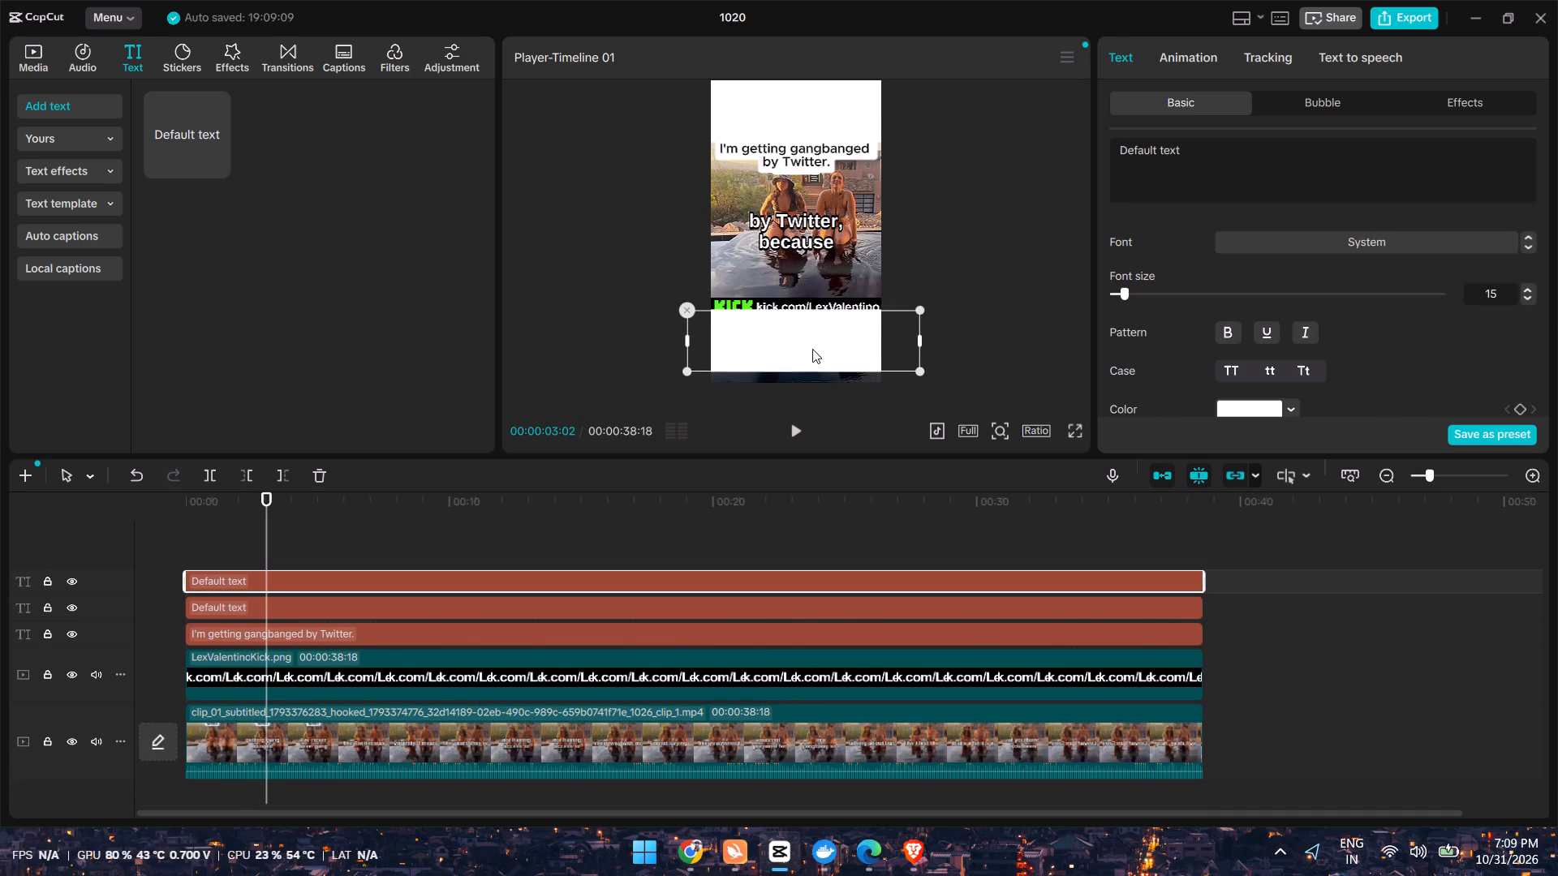
{"action": "left_click_drag", "start_coordinate": [812, 349], "coordinate": [813, 350]}
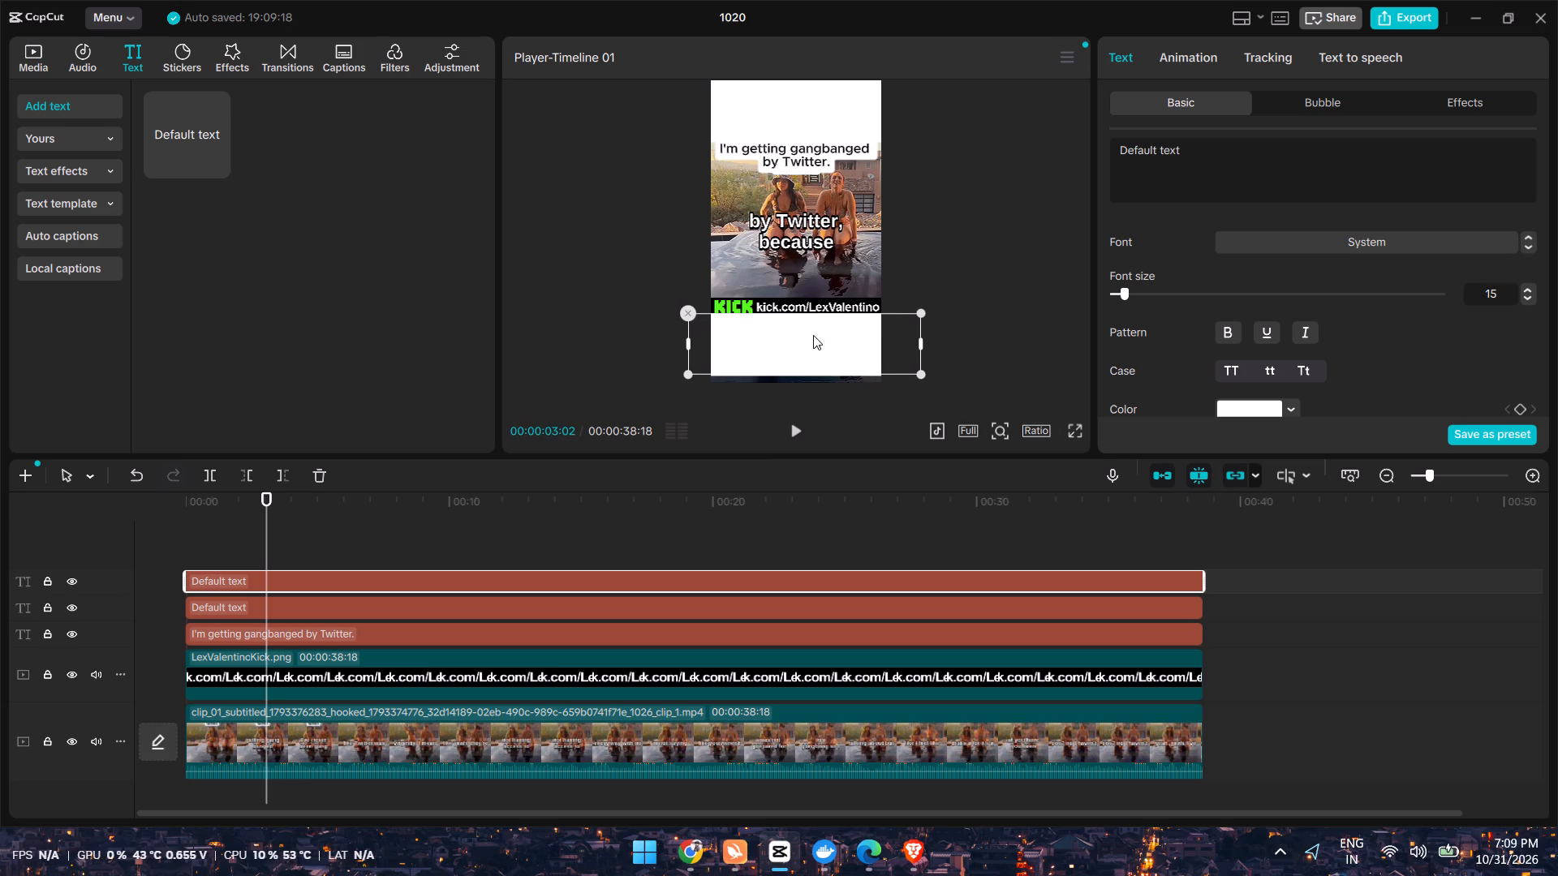
Move the Kick banner image up to Y position -843, keeping it centred horizontally at X 0.
{"action": "left_click", "coordinate": [811, 304]}
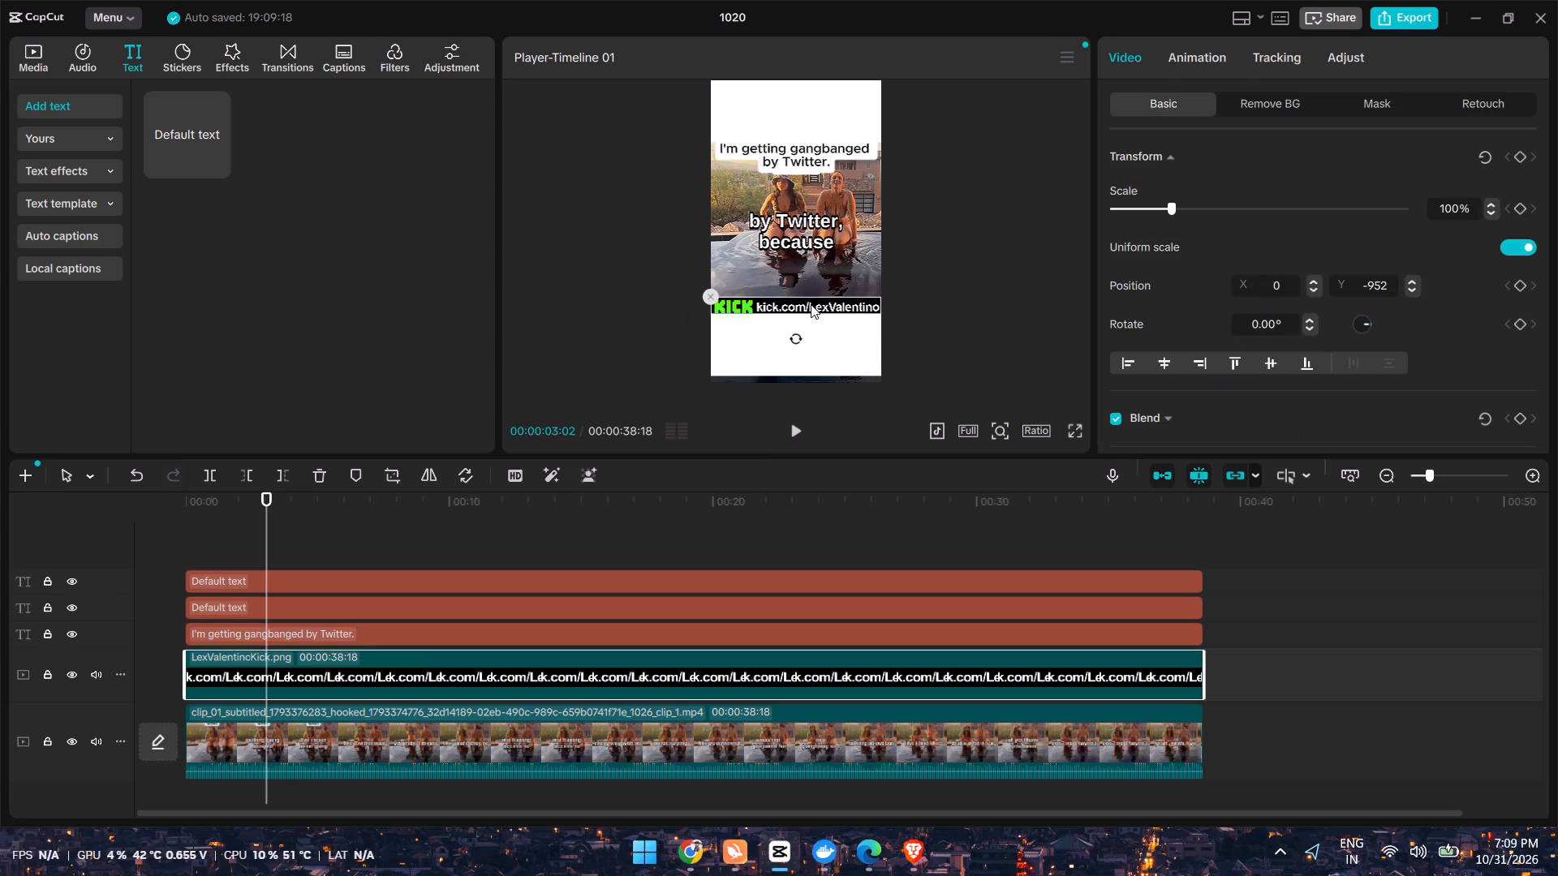
{"action": "left_click_drag", "start_coordinate": [811, 304], "coordinate": [811, 291]}
{"action": "left_click_drag", "start_coordinate": [811, 291], "coordinate": [812, 297]}
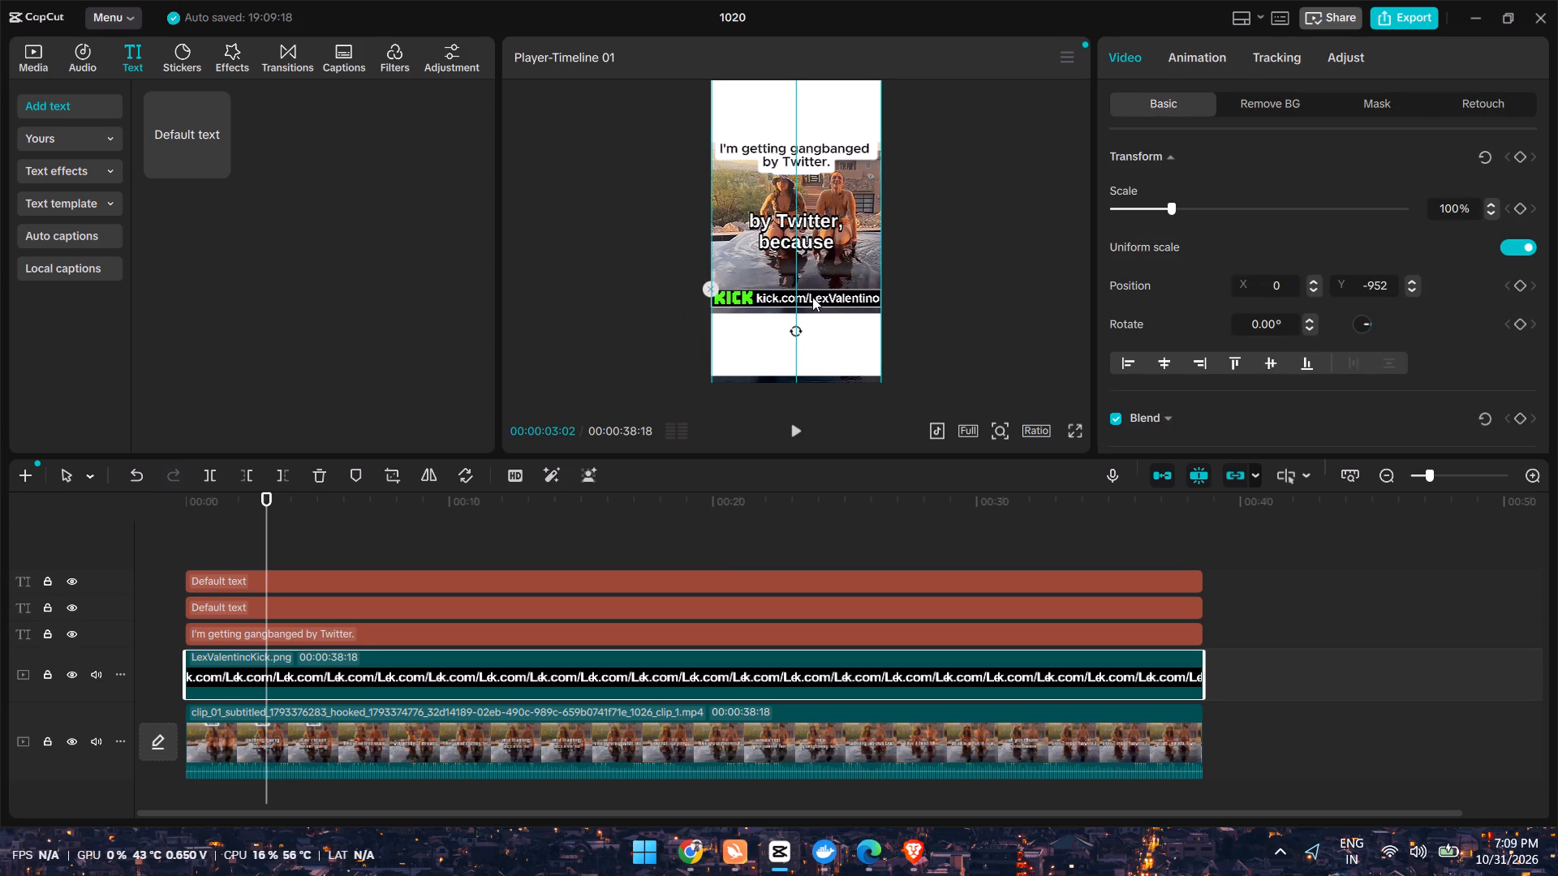
{"action": "left_click_drag", "start_coordinate": [812, 297], "coordinate": [812, 294]}
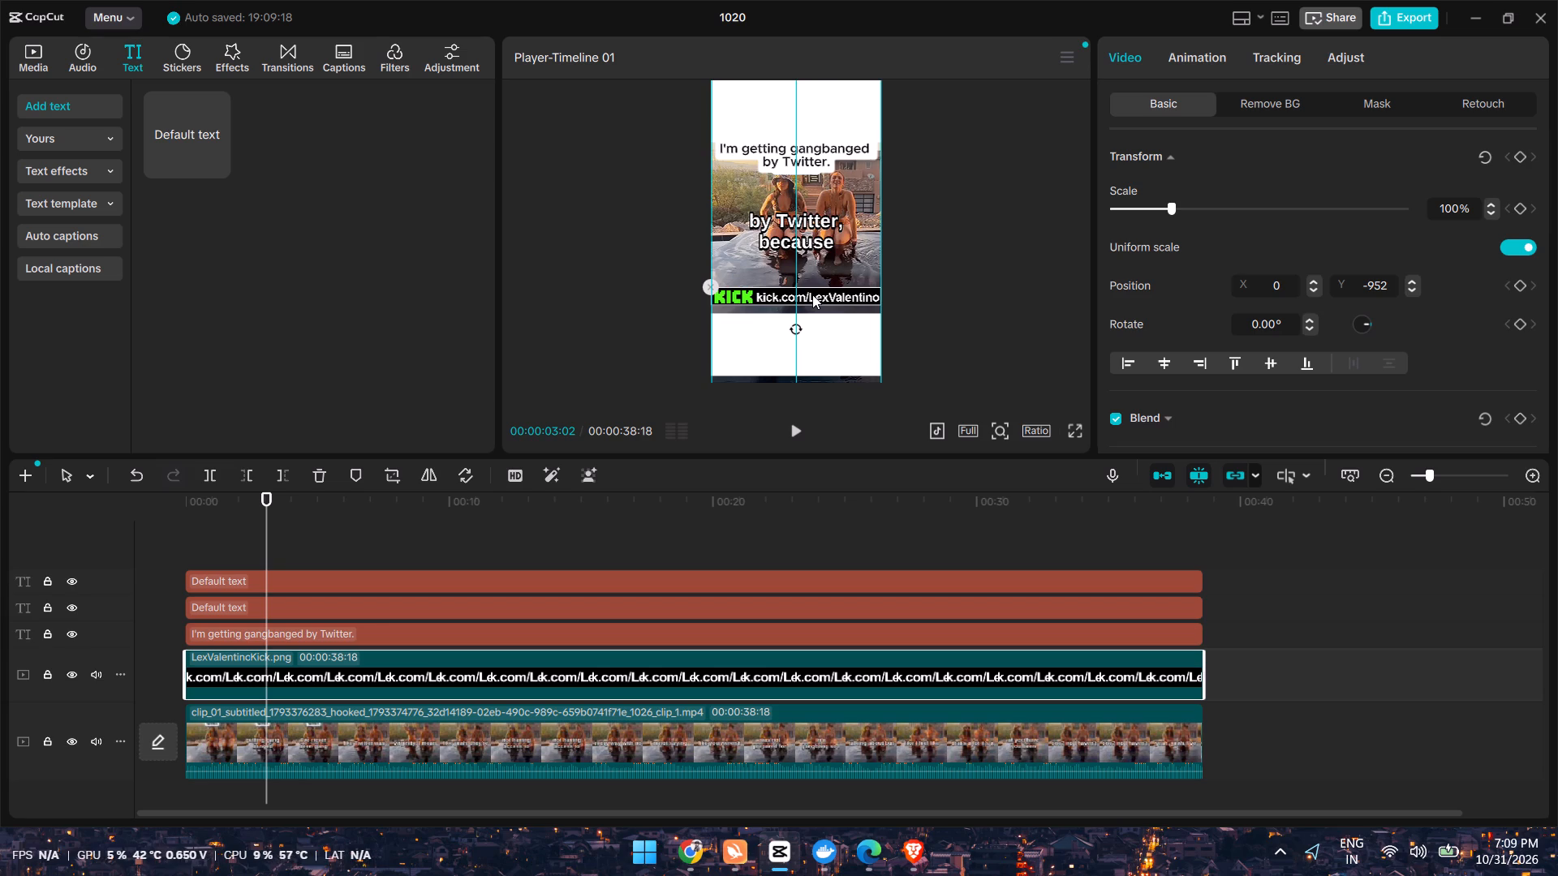
{"action": "left_click_drag", "start_coordinate": [812, 294], "coordinate": [812, 295]}
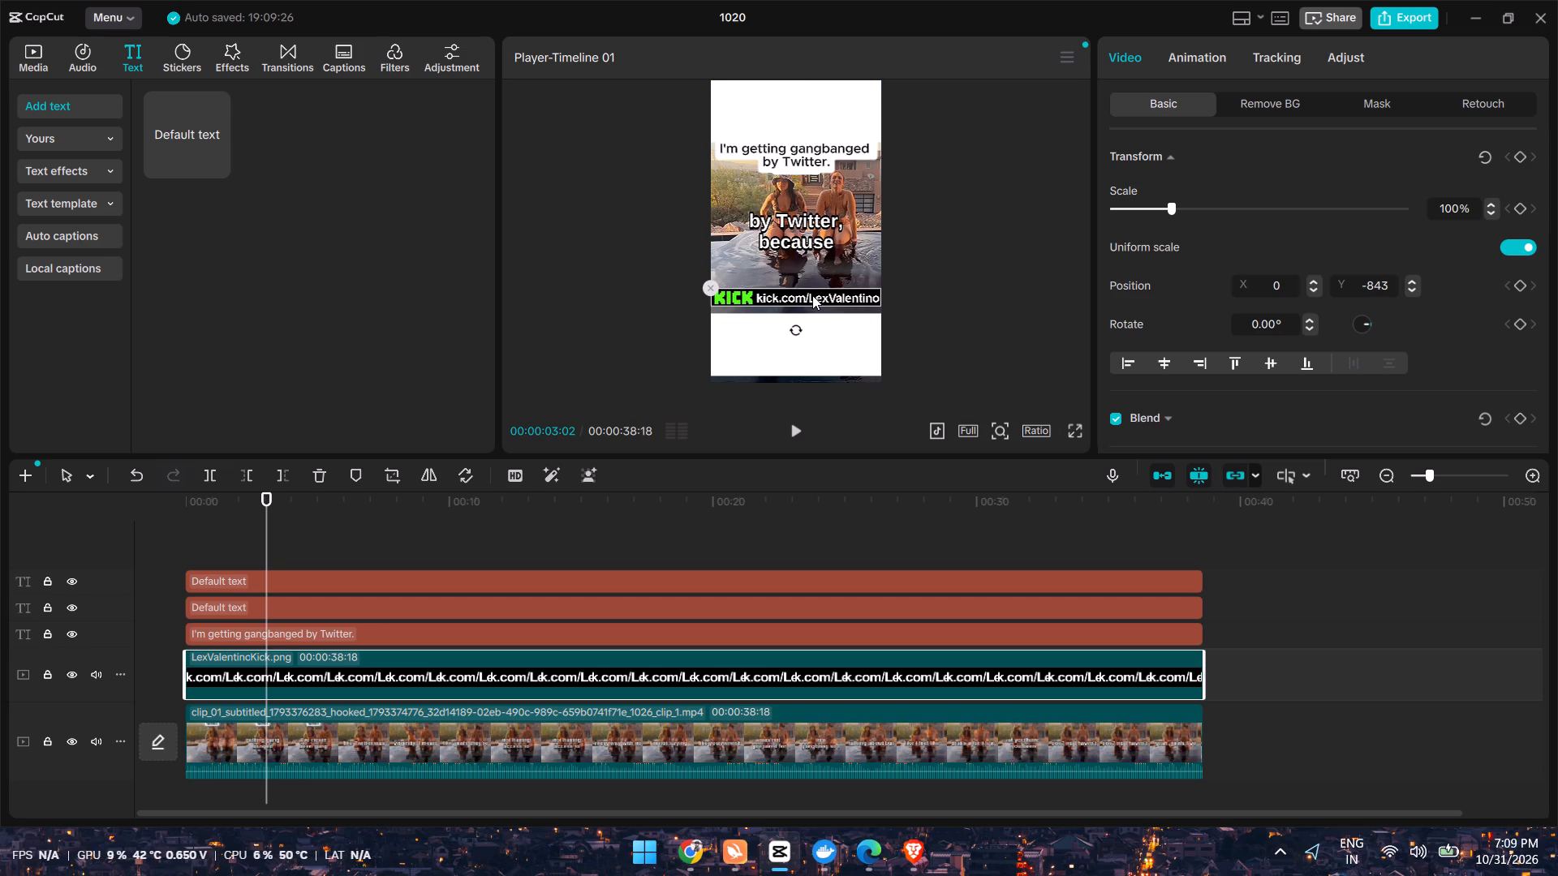
Move the top white box down slightly and enlarge it so it covers more of the frame's top.
{"action": "left_click", "coordinate": [798, 108]}
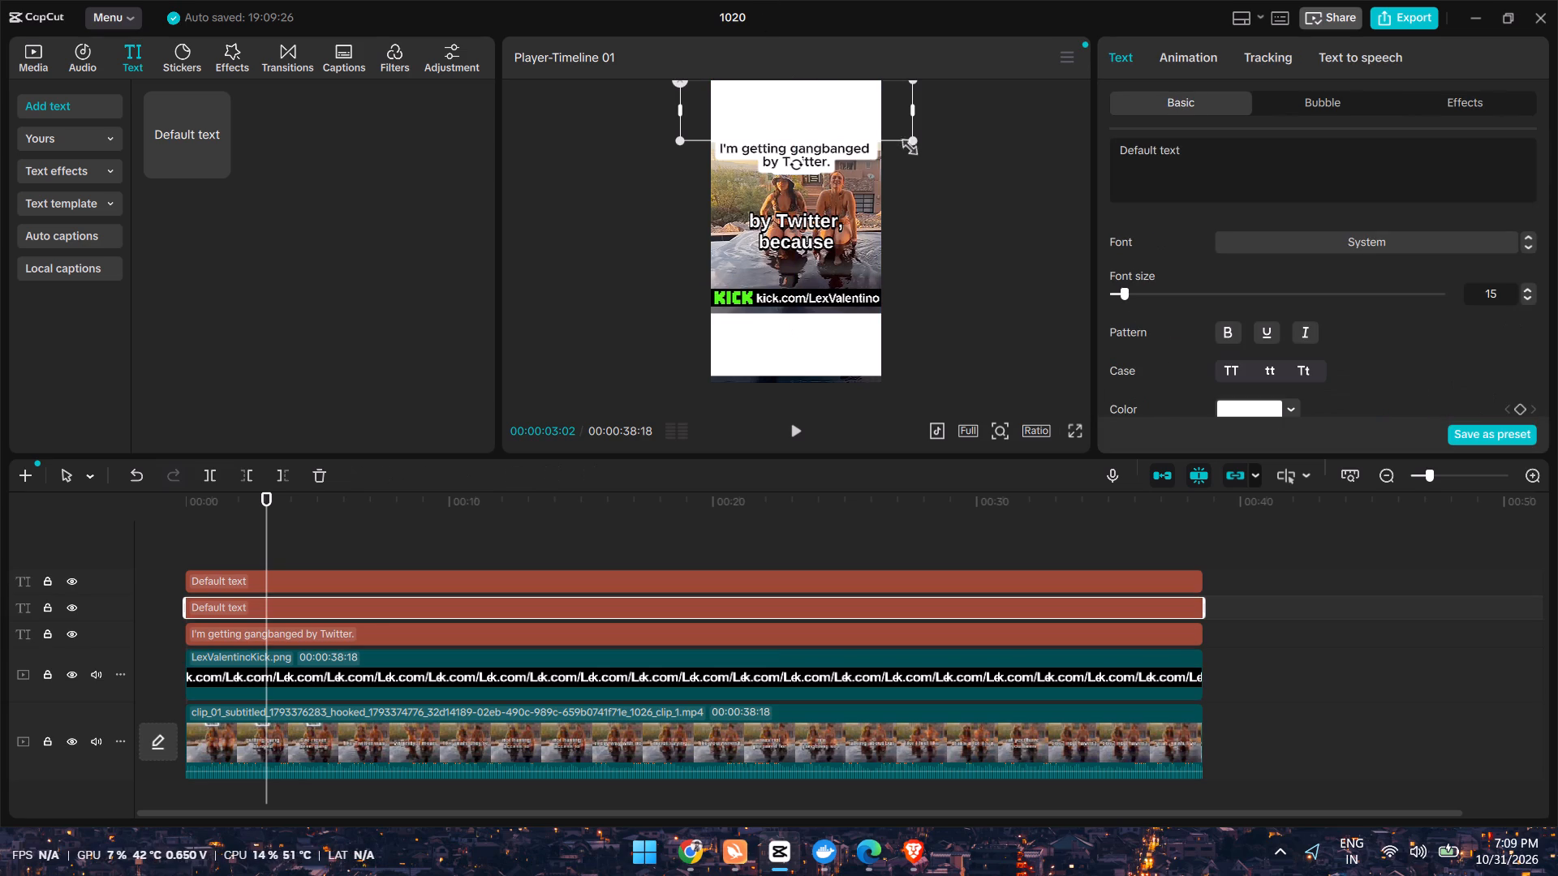
{"action": "left_click", "coordinate": [918, 142]}
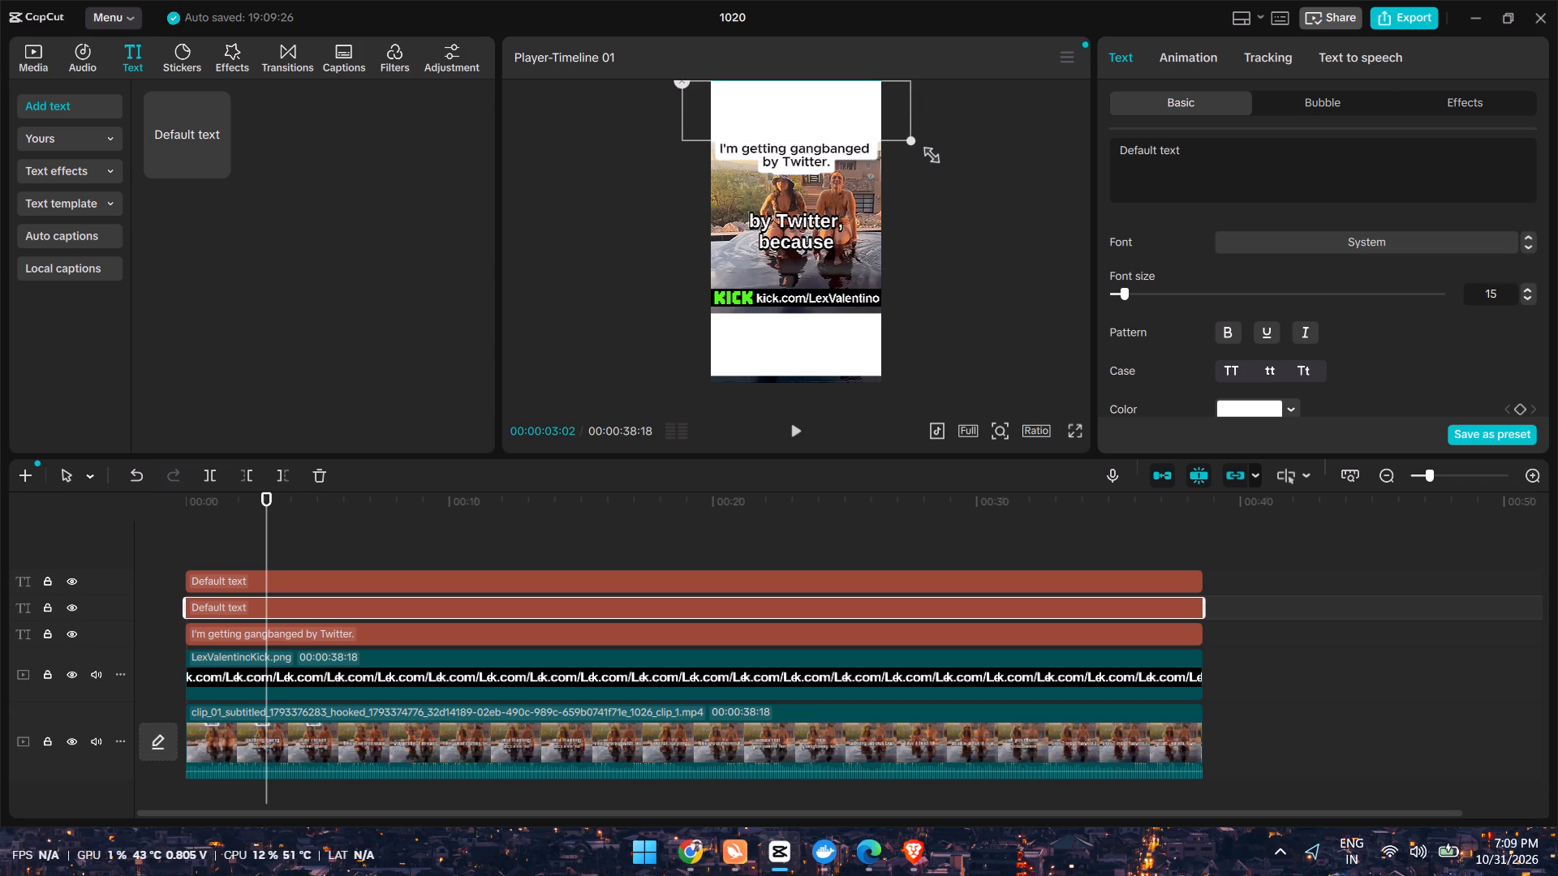
{"action": "left_click_drag", "start_coordinate": [833, 110], "coordinate": [833, 131]}
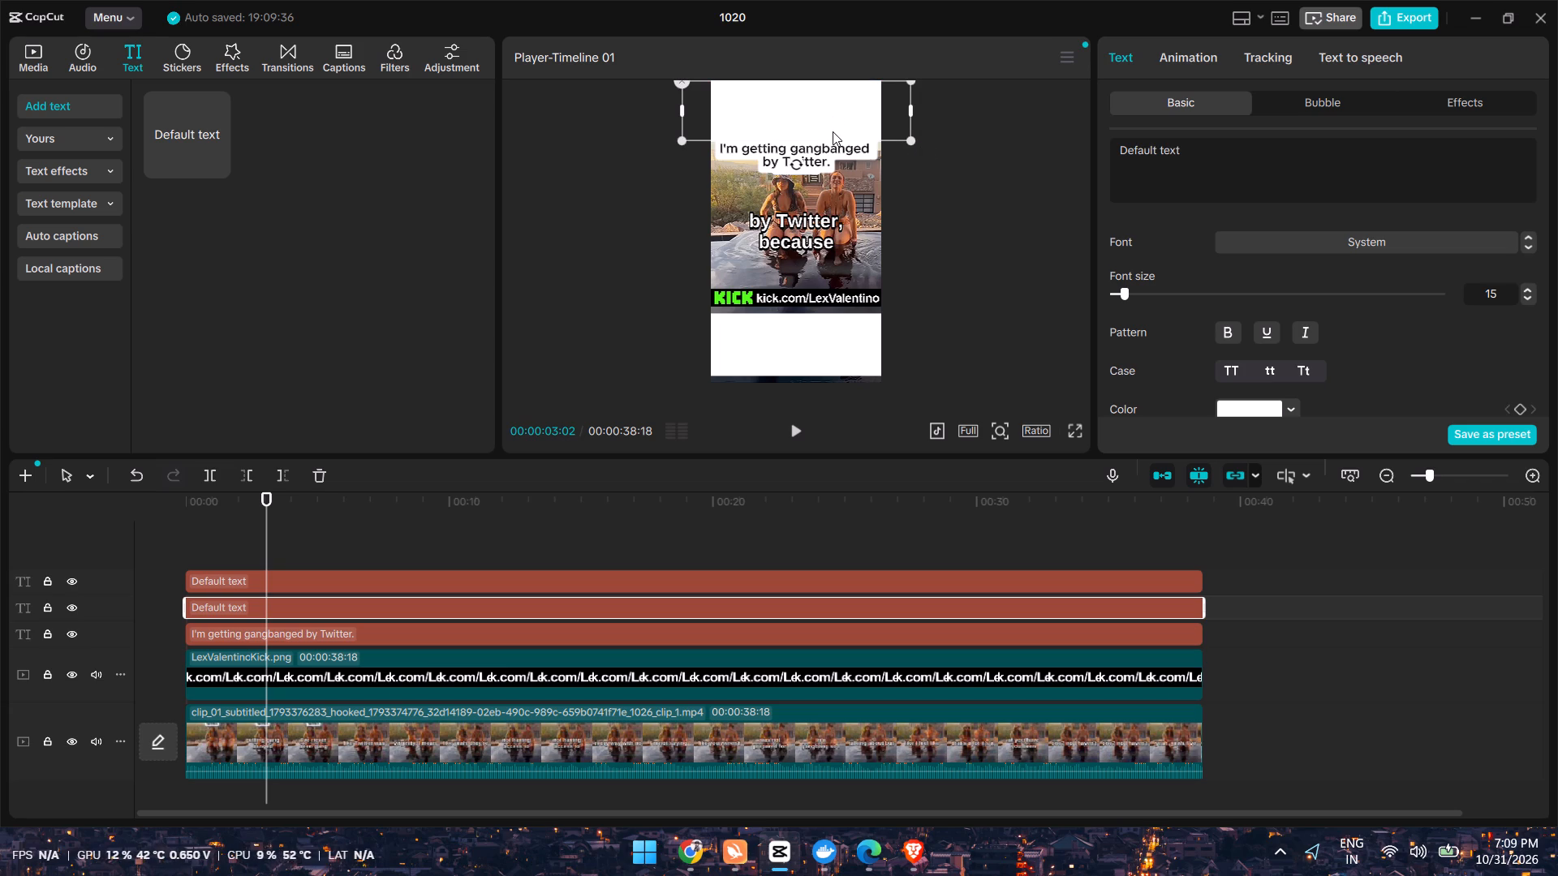
{"action": "left_click_drag", "start_coordinate": [833, 131], "coordinate": [832, 120]}
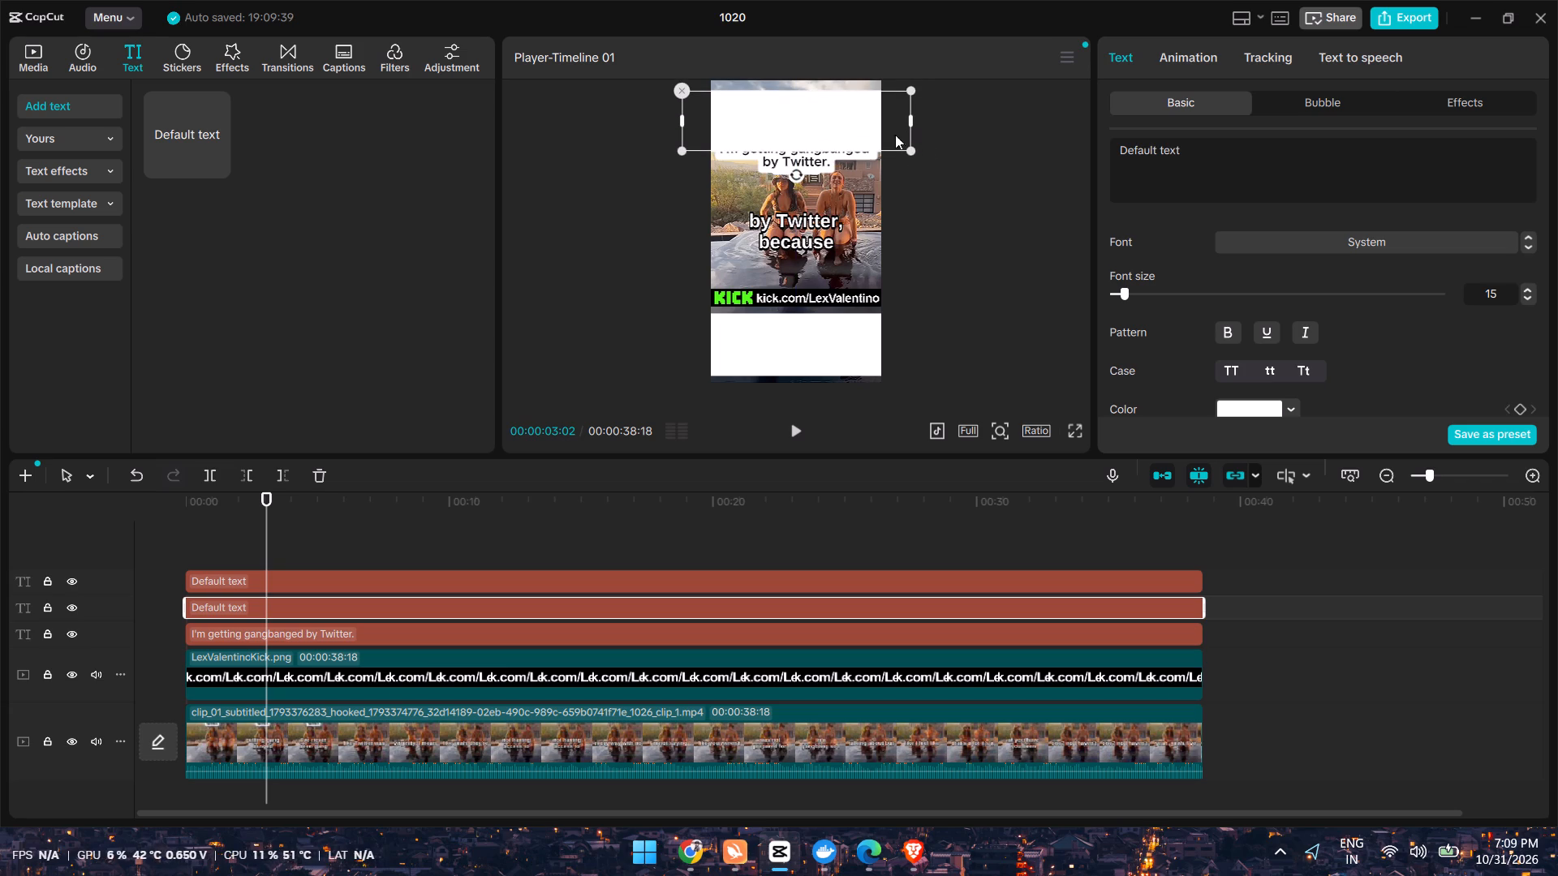
{"action": "left_click_drag", "start_coordinate": [906, 146], "coordinate": [971, 179]}
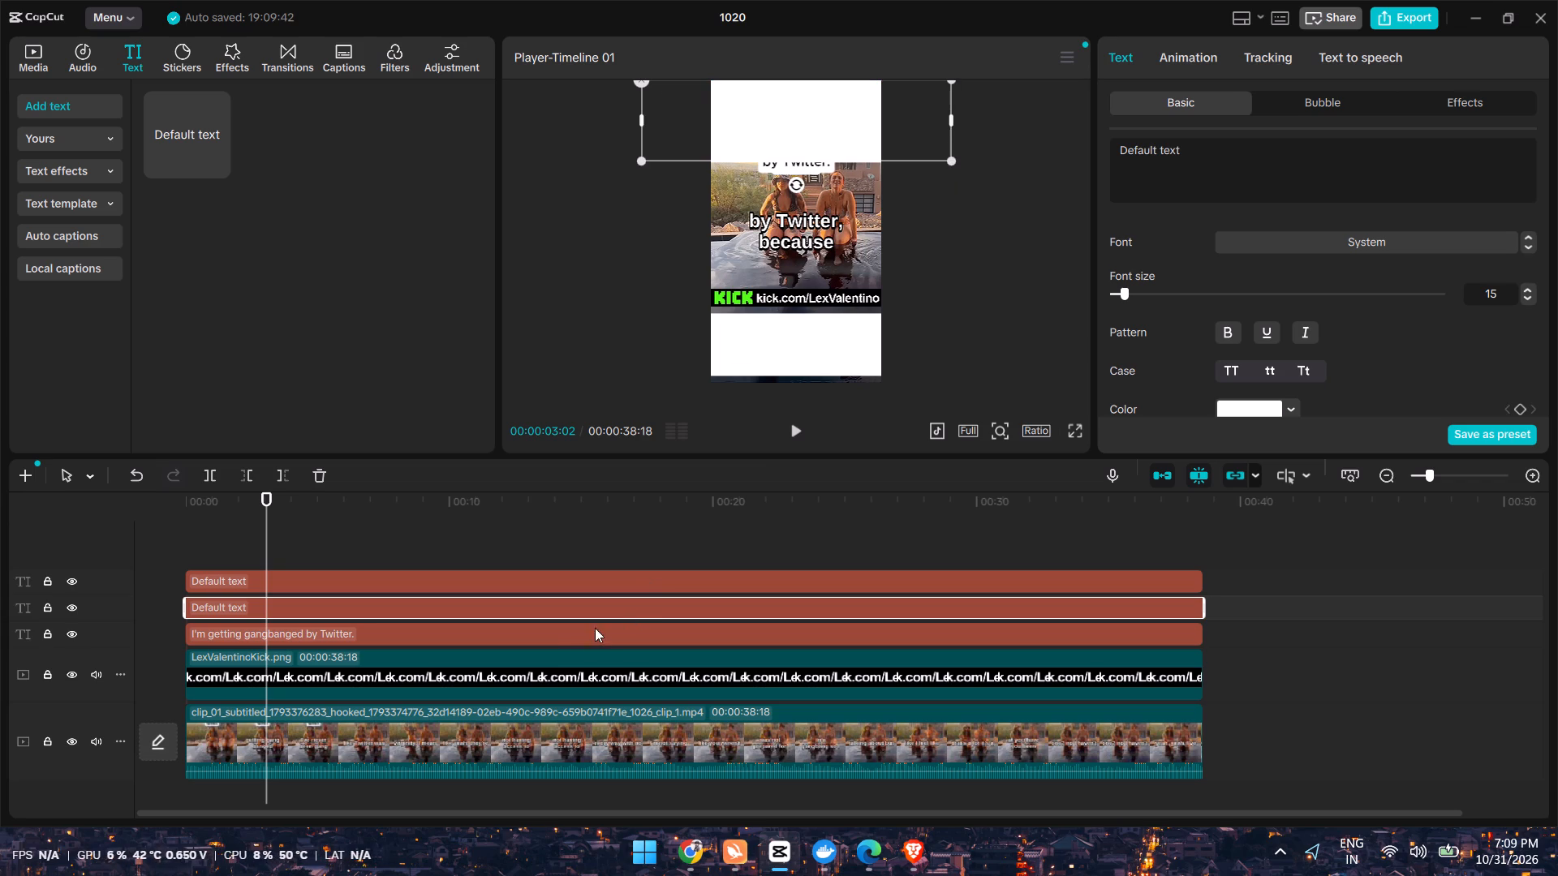
Enlarge the top white box and reposition it so it fills the frame's top down to the headline's lower edge.
{"action": "left_click", "coordinate": [566, 638]}
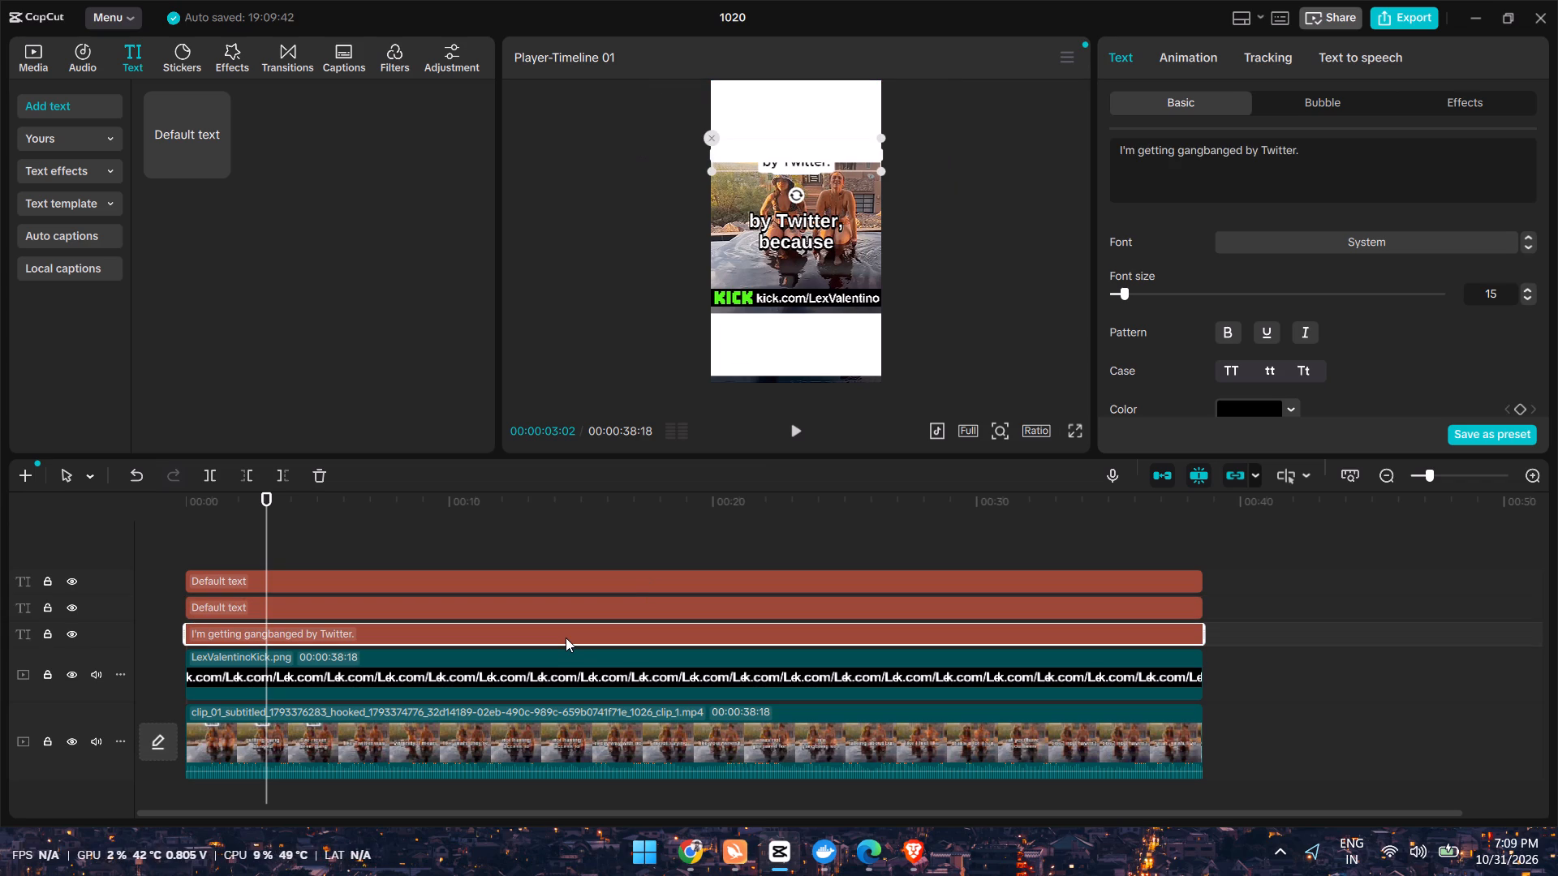
{"action": "left_click", "coordinate": [876, 169]}
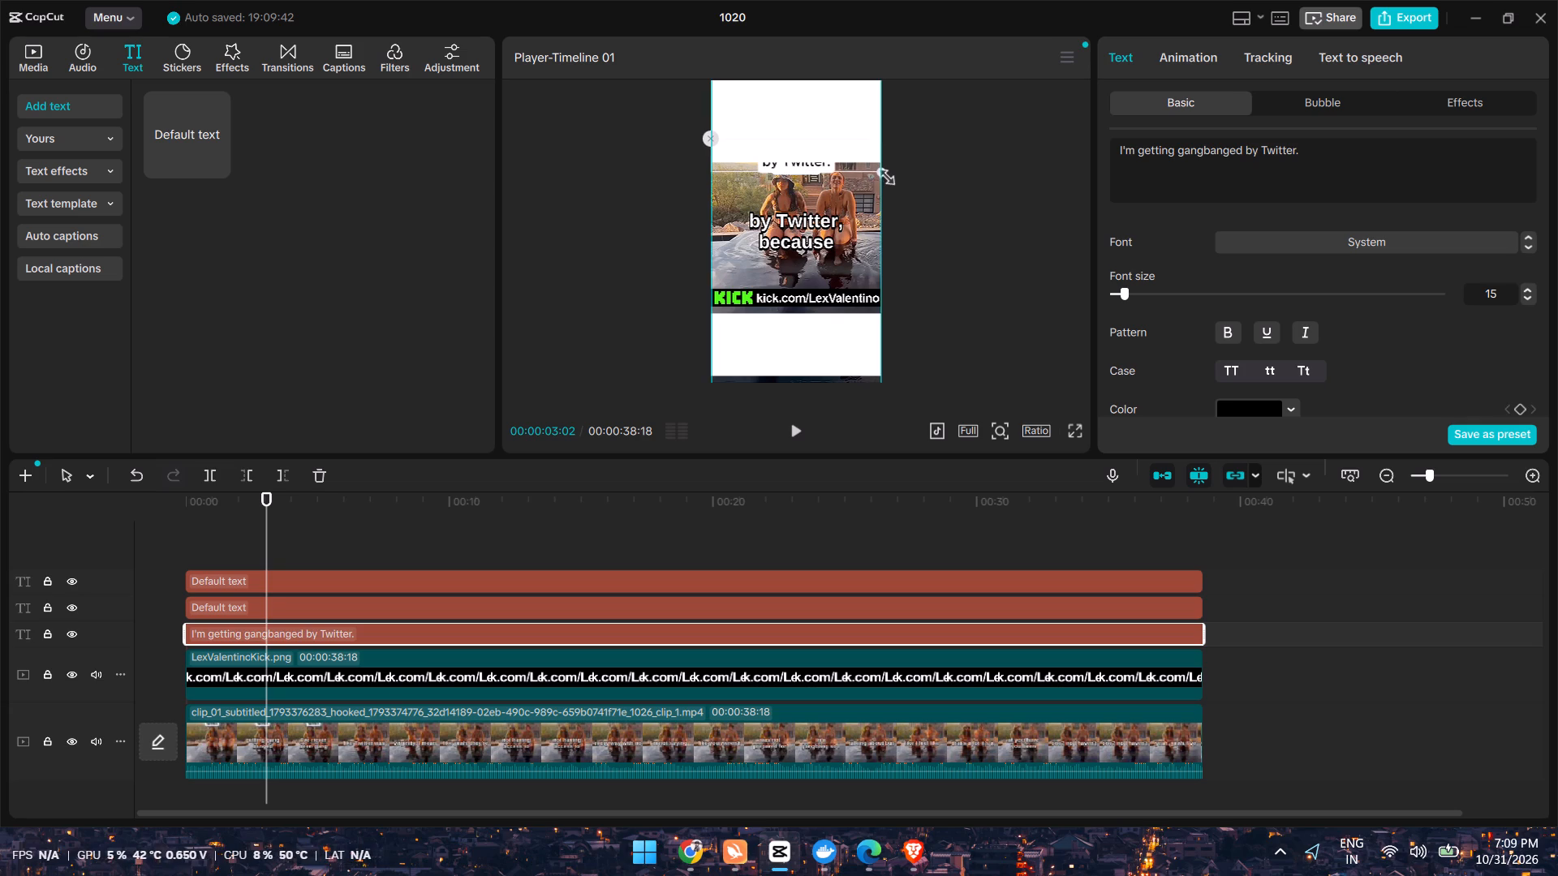
{"action": "left_click_drag", "start_coordinate": [816, 128], "coordinate": [816, 142]}
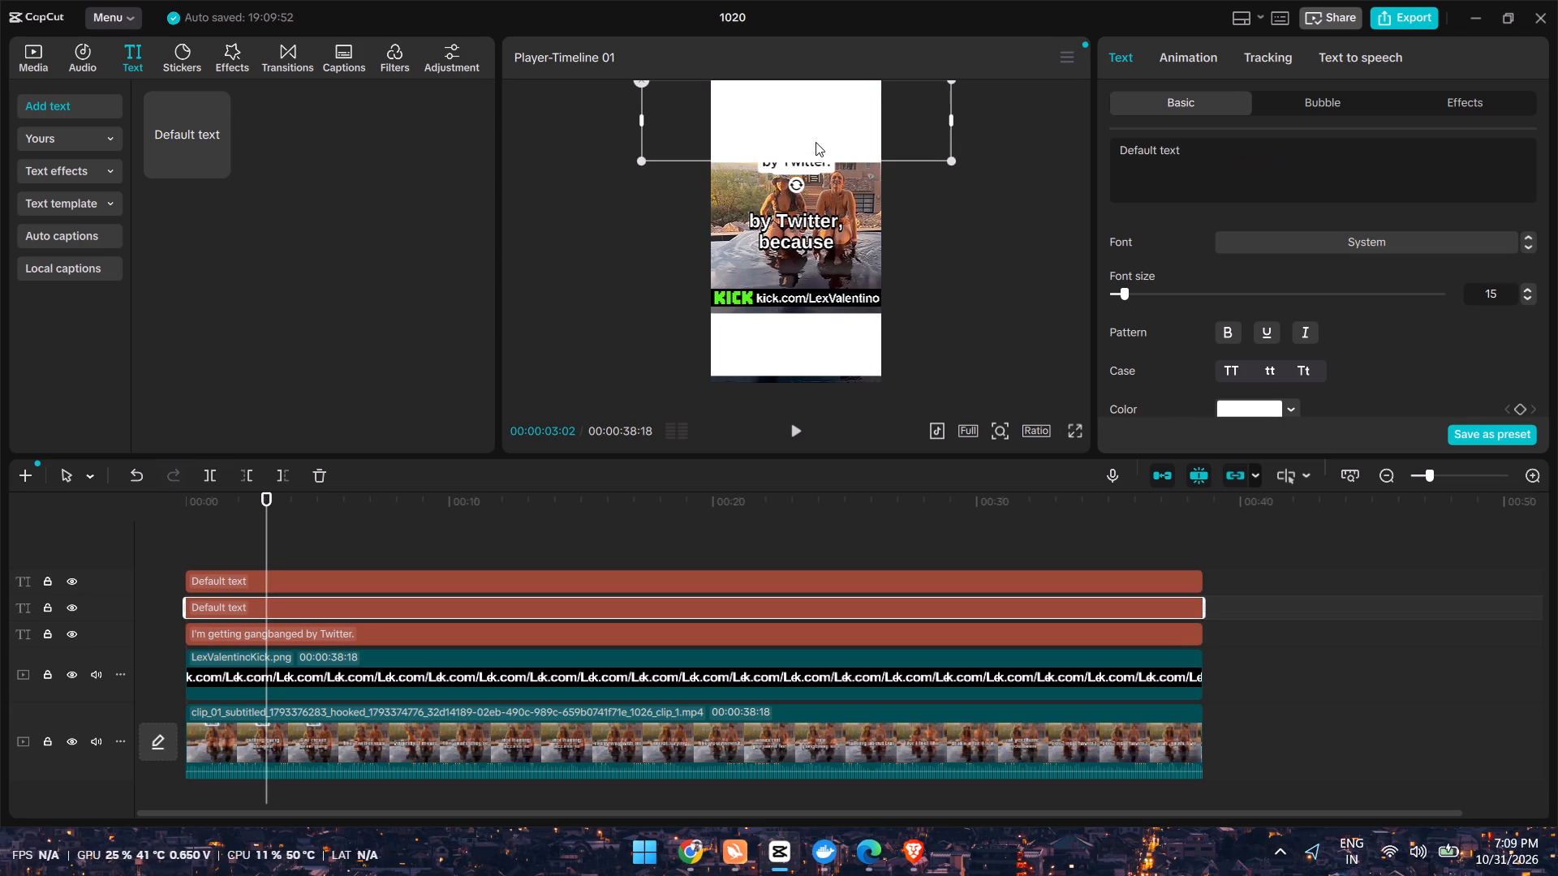
{"action": "left_click_drag", "start_coordinate": [816, 142], "coordinate": [819, 138]}
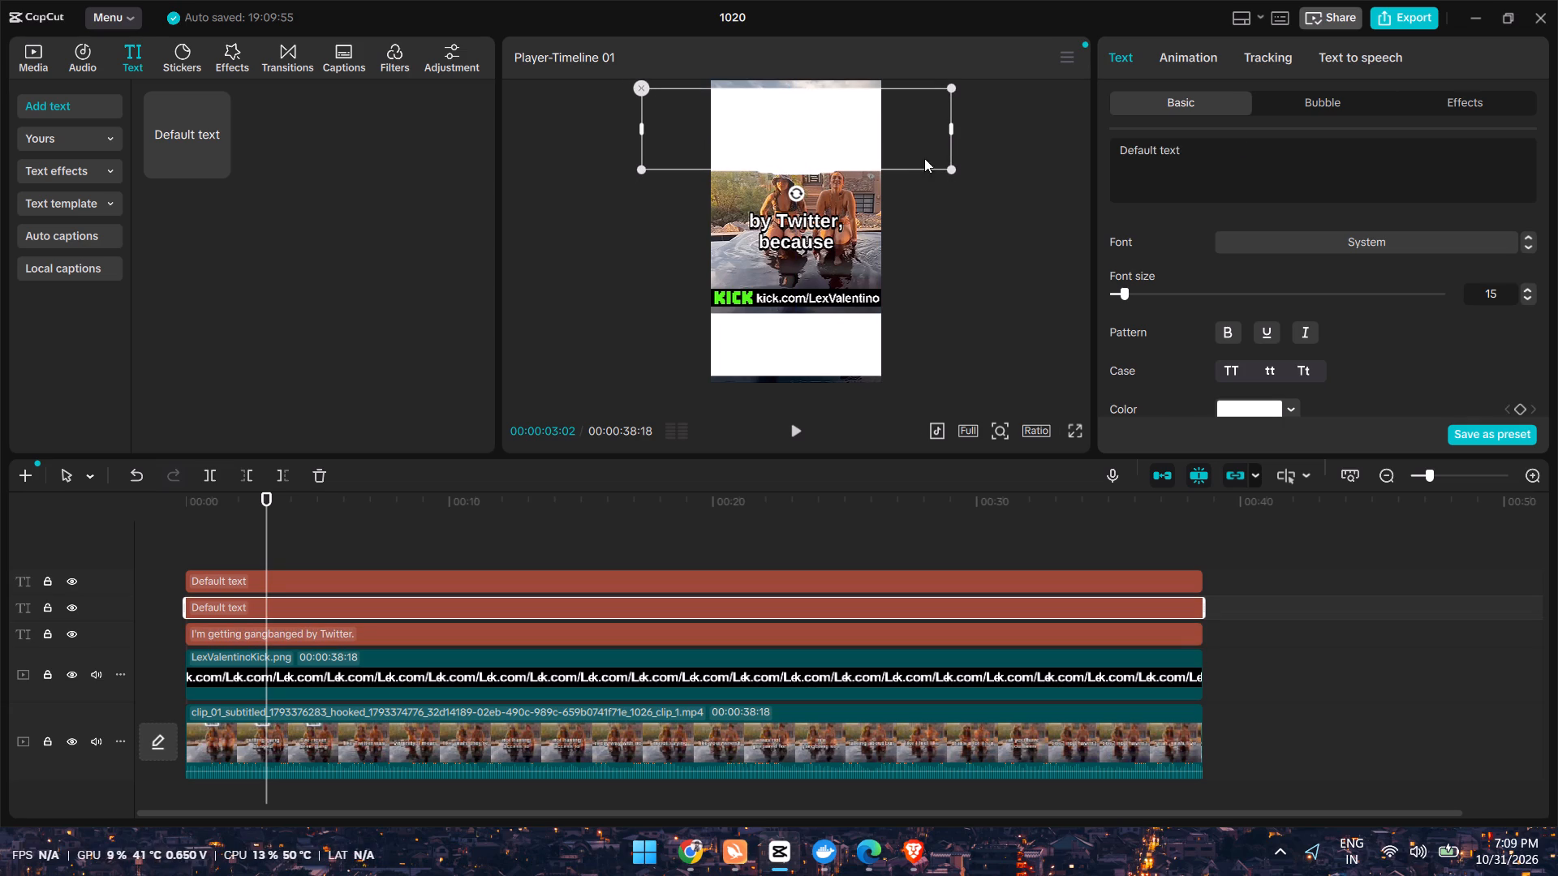
{"action": "left_click_drag", "start_coordinate": [945, 164], "coordinate": [1056, 195]}
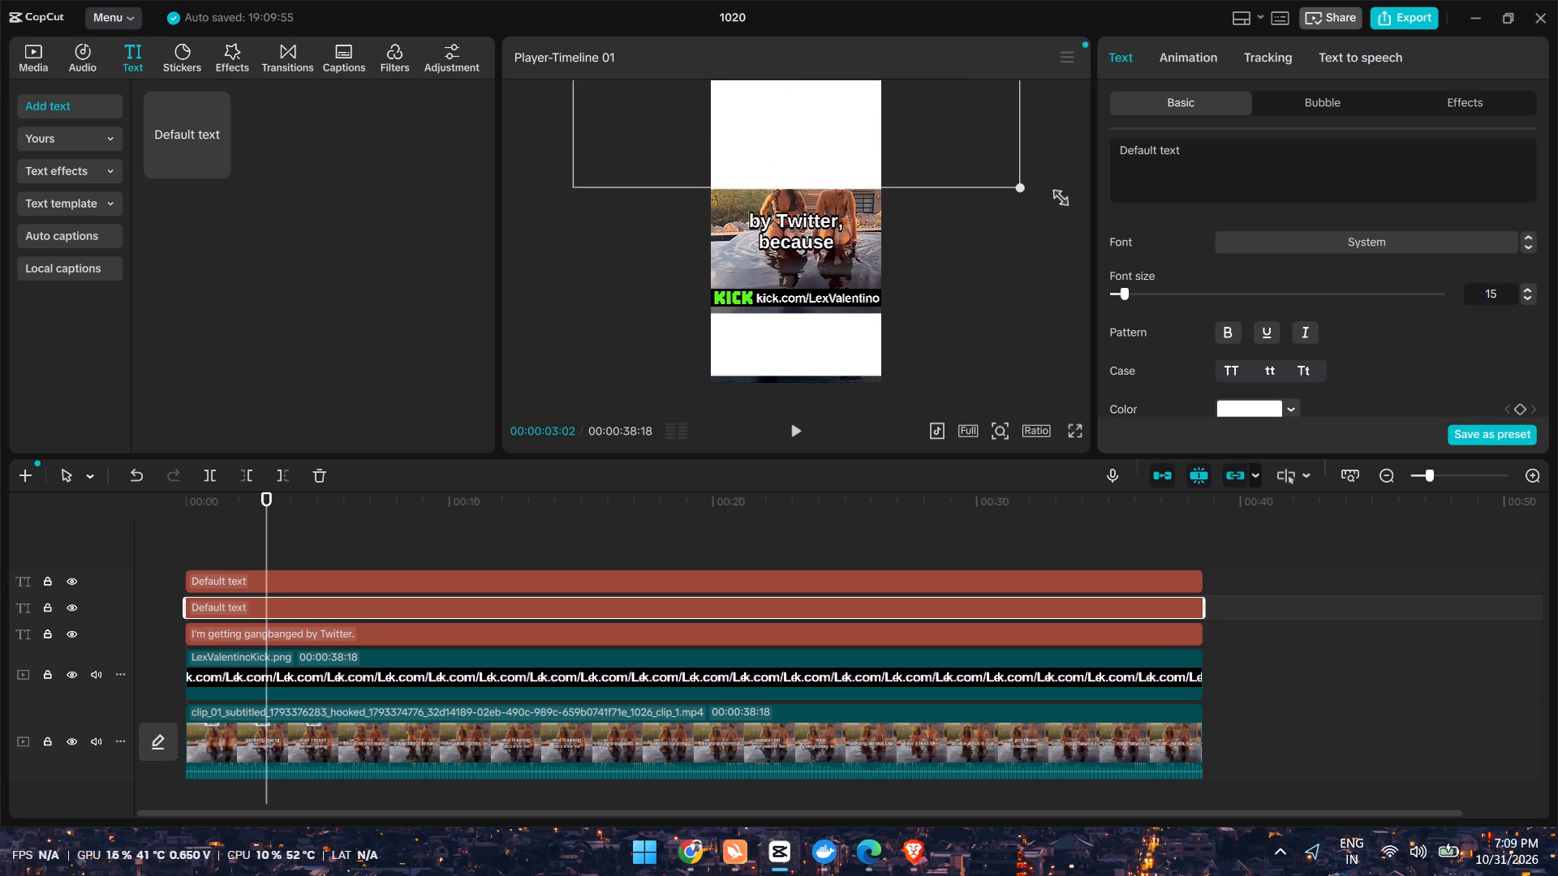
{"action": "left_click_drag", "start_coordinate": [1056, 195], "coordinate": [1057, 195]}
{"action": "left_click_drag", "start_coordinate": [1019, 186], "coordinate": [977, 165]}
{"action": "left_click_drag", "start_coordinate": [855, 137], "coordinate": [854, 132]}
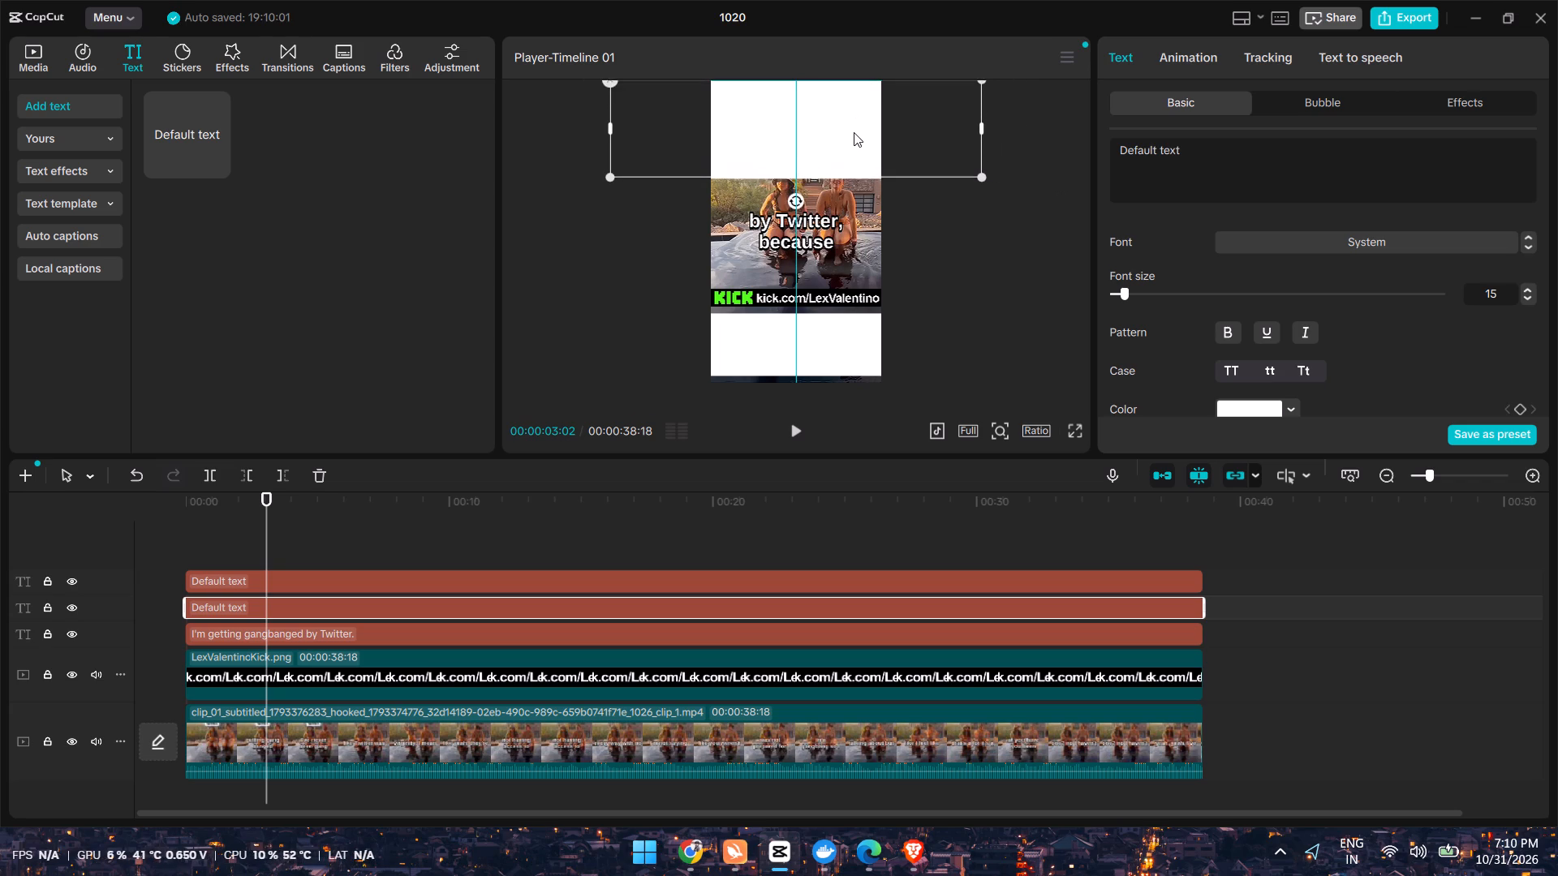
{"action": "left_click_drag", "start_coordinate": [854, 132], "coordinate": [854, 130]}
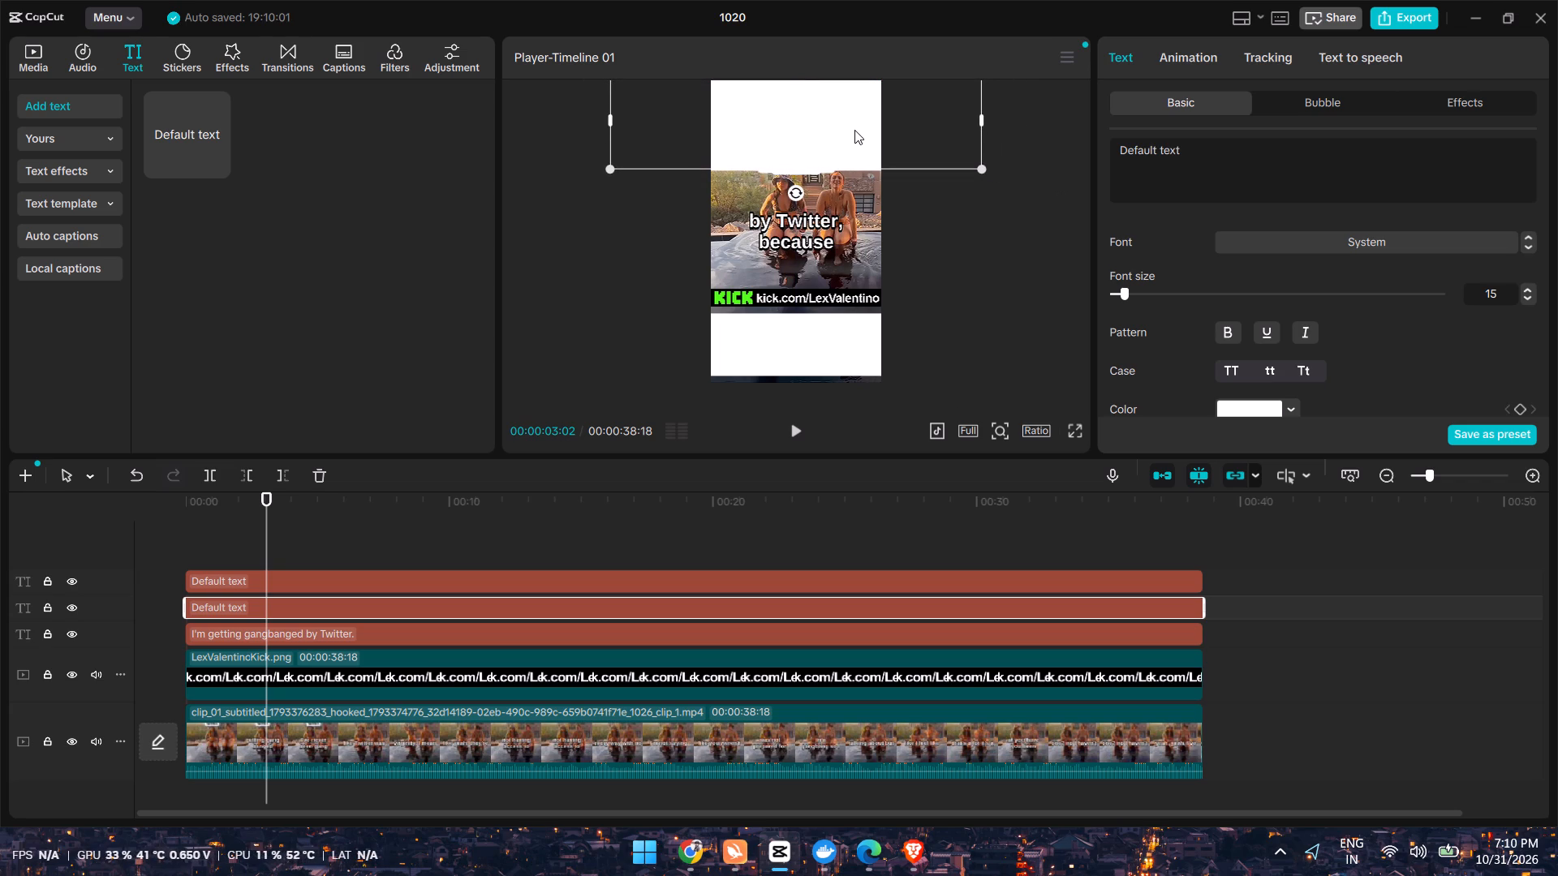
Enlarge the bottom white box and move it so it fills the frame from the Kick banner's lower edge to the bottom.
{"action": "left_click", "coordinate": [769, 333]}
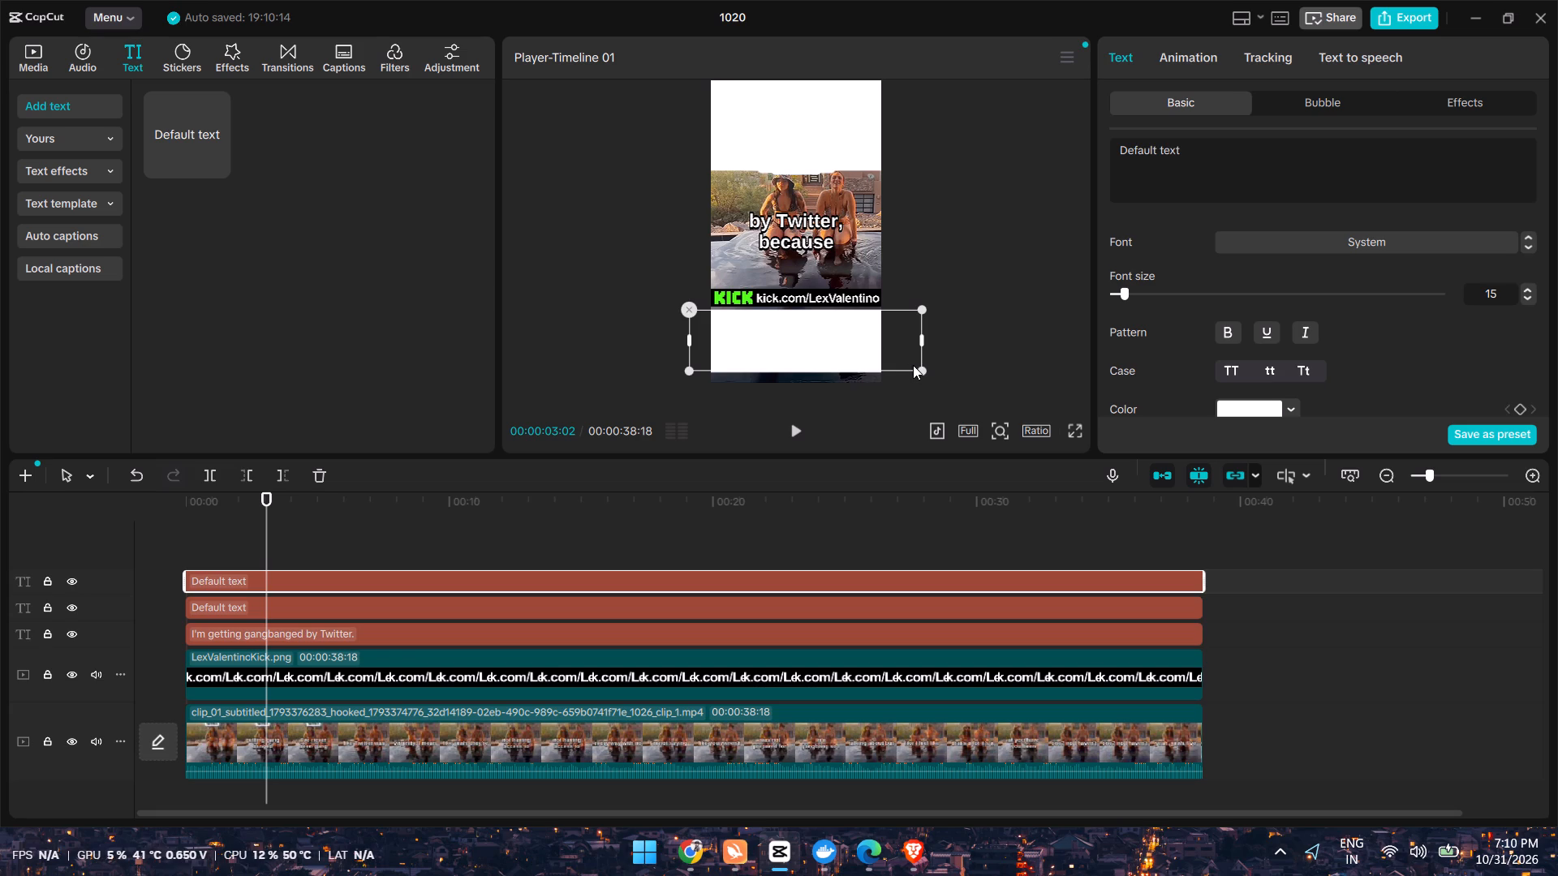
{"action": "left_click_drag", "start_coordinate": [918, 366], "coordinate": [967, 381]}
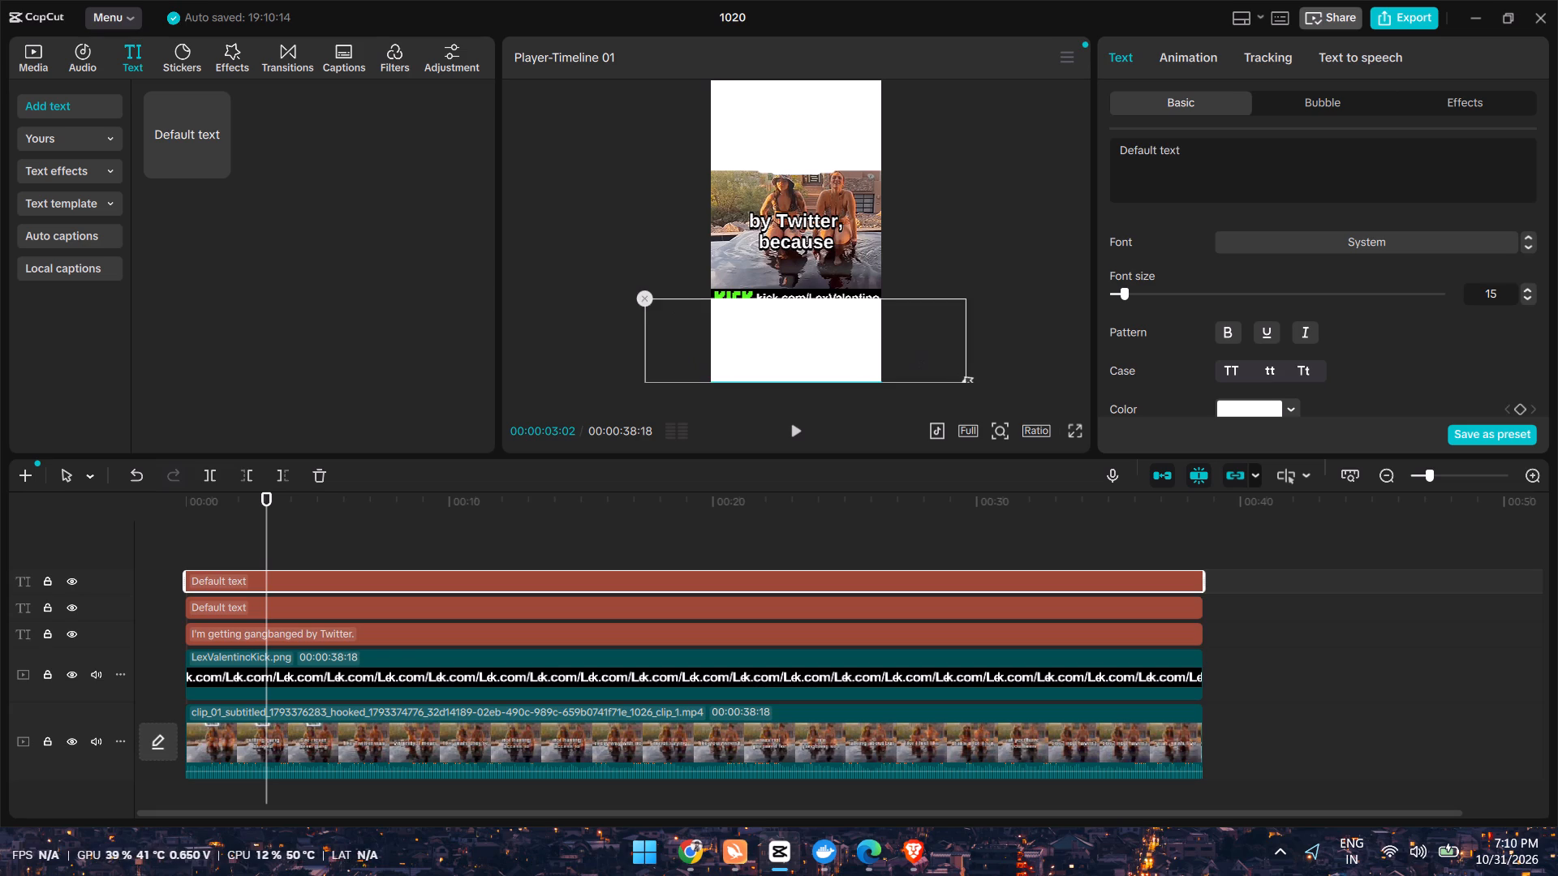
{"action": "left_click_drag", "start_coordinate": [967, 381], "coordinate": [952, 380]}
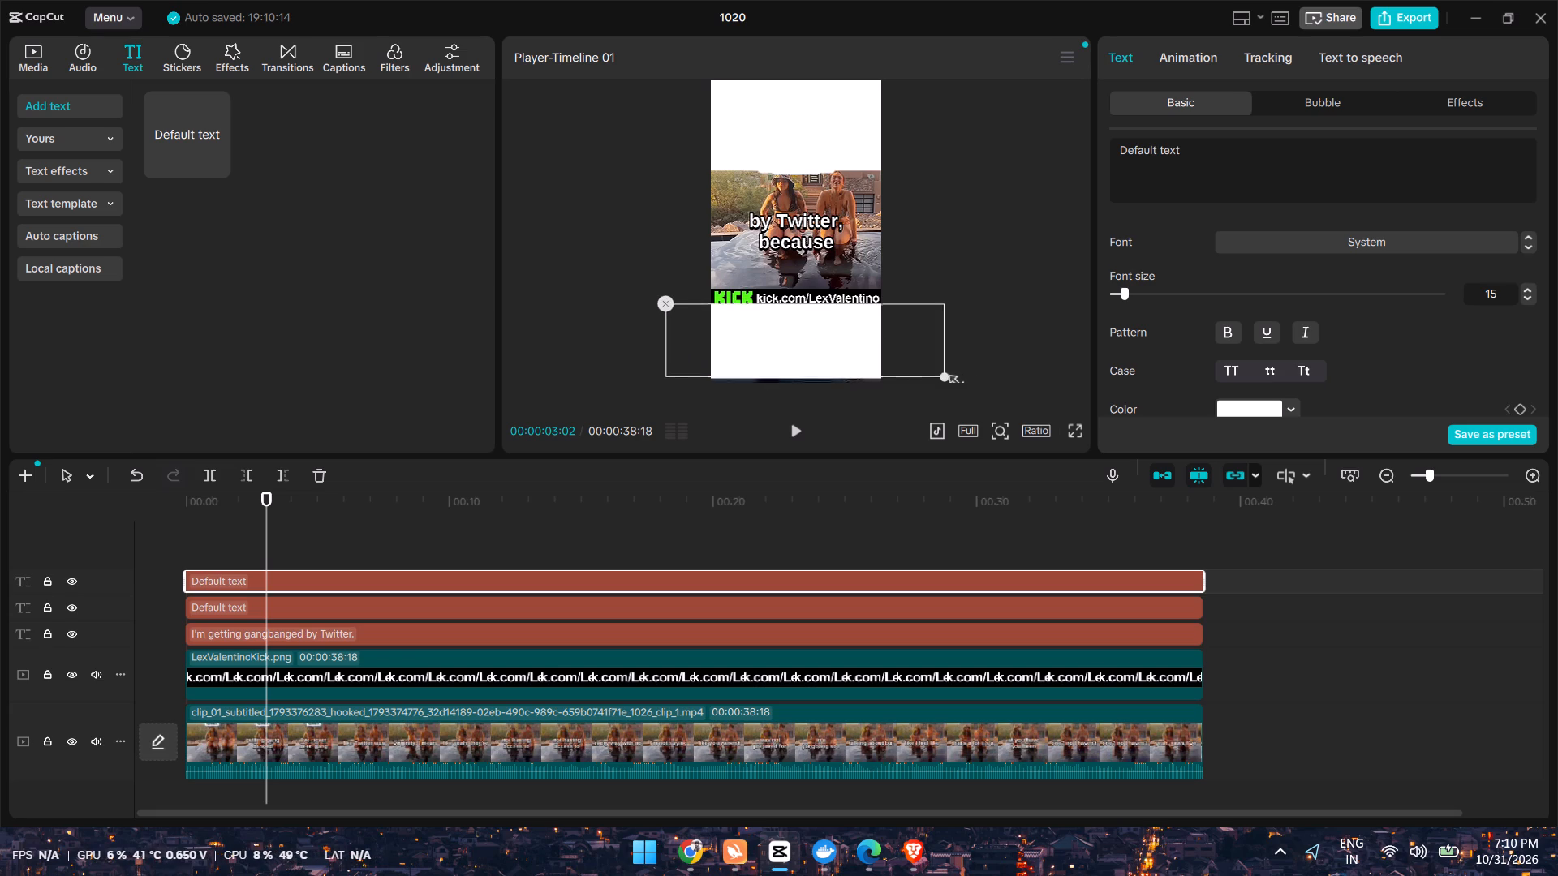
{"action": "left_click_drag", "start_coordinate": [952, 380], "coordinate": [920, 376]}
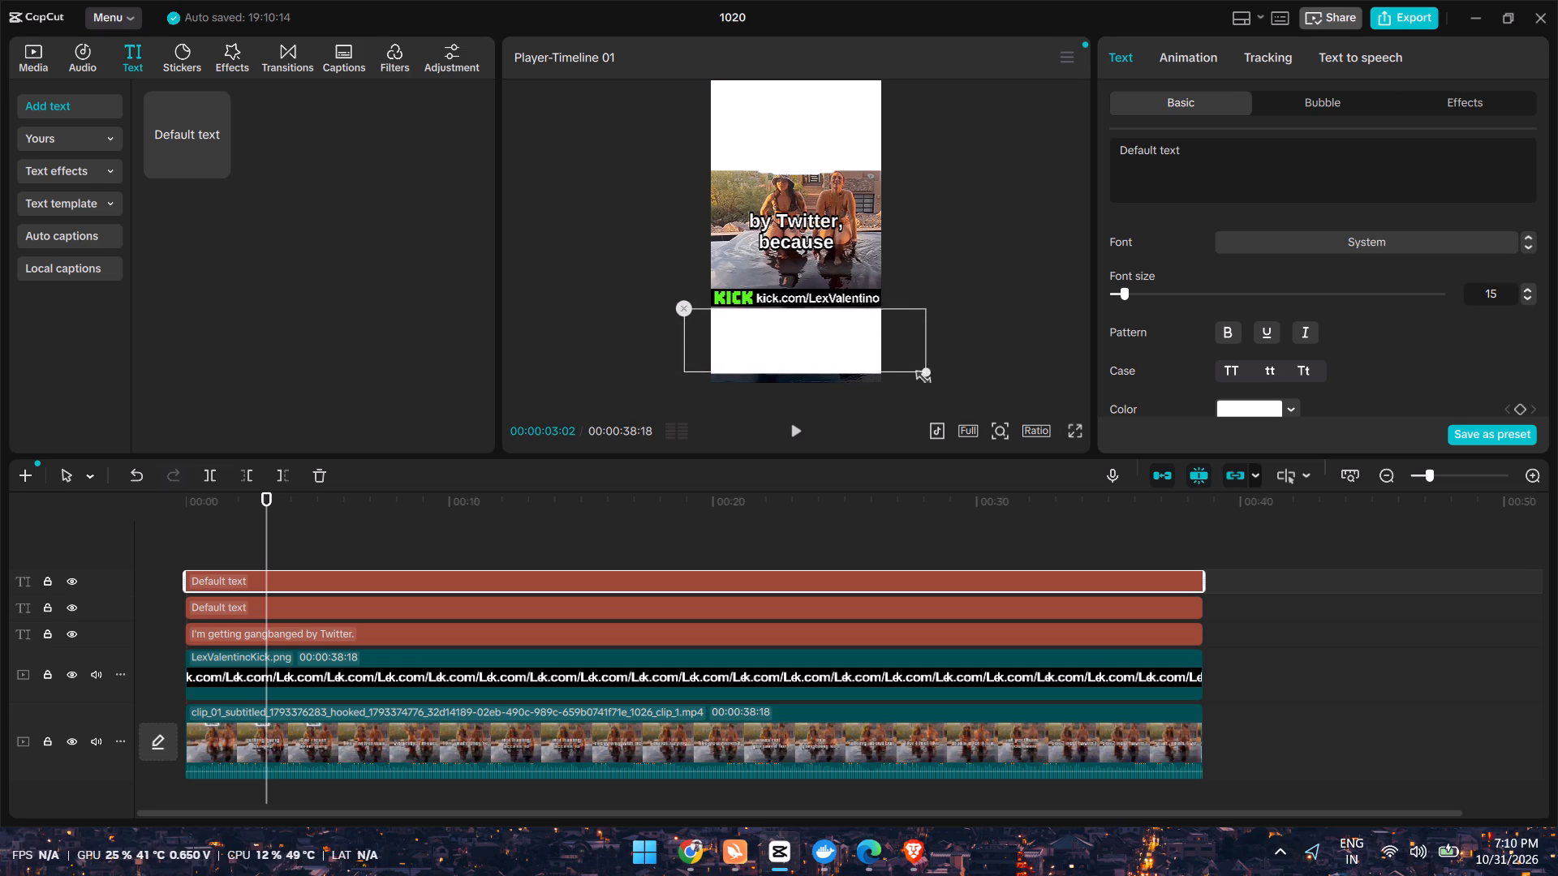
{"action": "left_click_drag", "start_coordinate": [920, 376], "coordinate": [954, 387]}
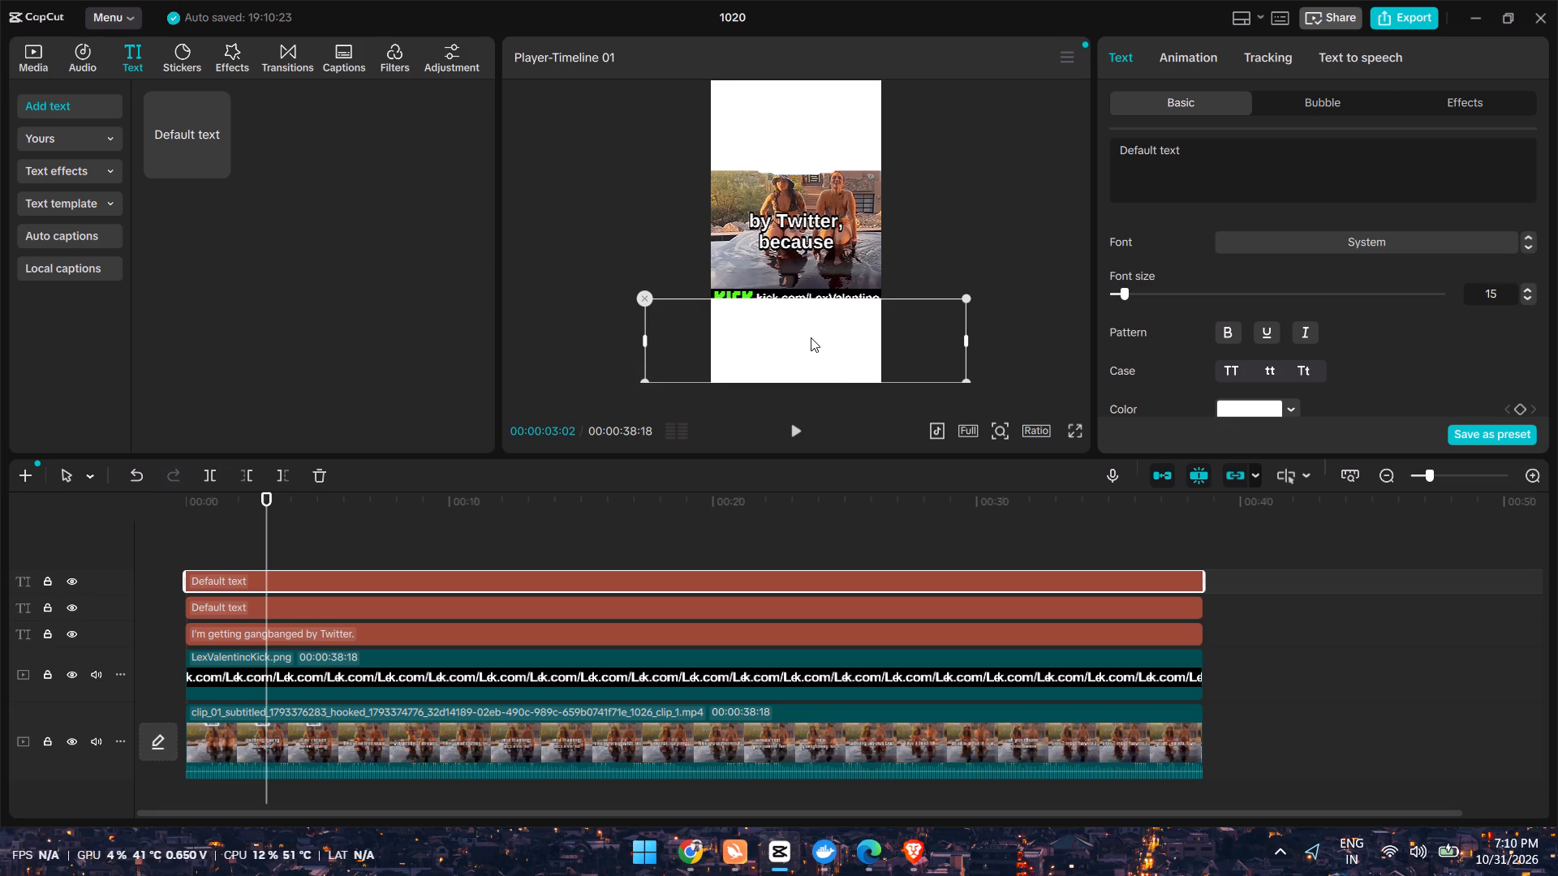
{"action": "left_click_drag", "start_coordinate": [811, 337], "coordinate": [810, 350]}
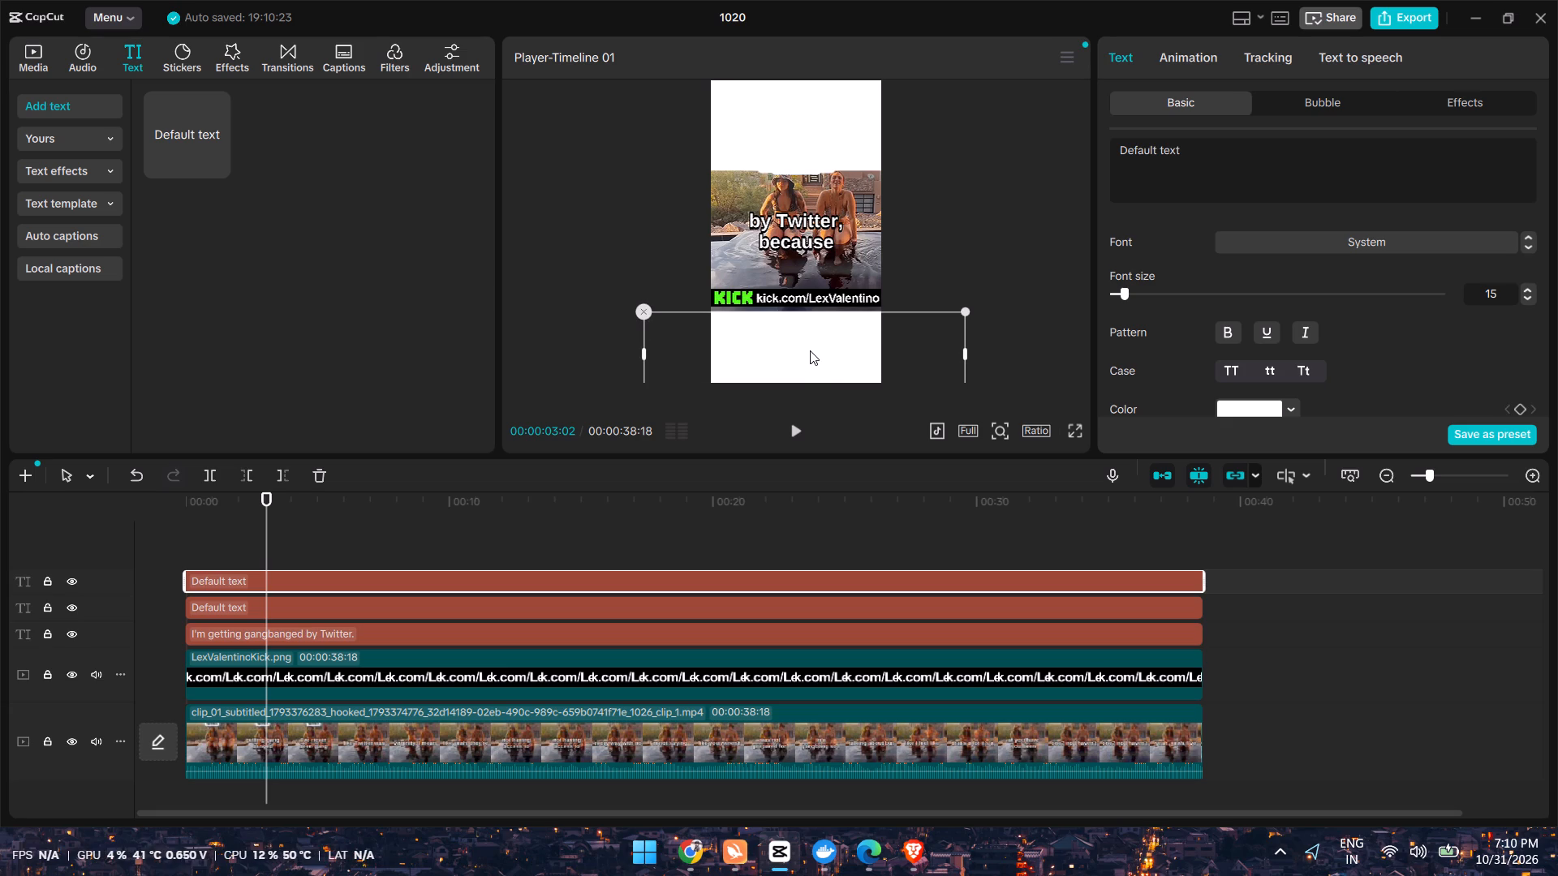
{"action": "left_click_drag", "start_coordinate": [810, 350], "coordinate": [812, 346]}
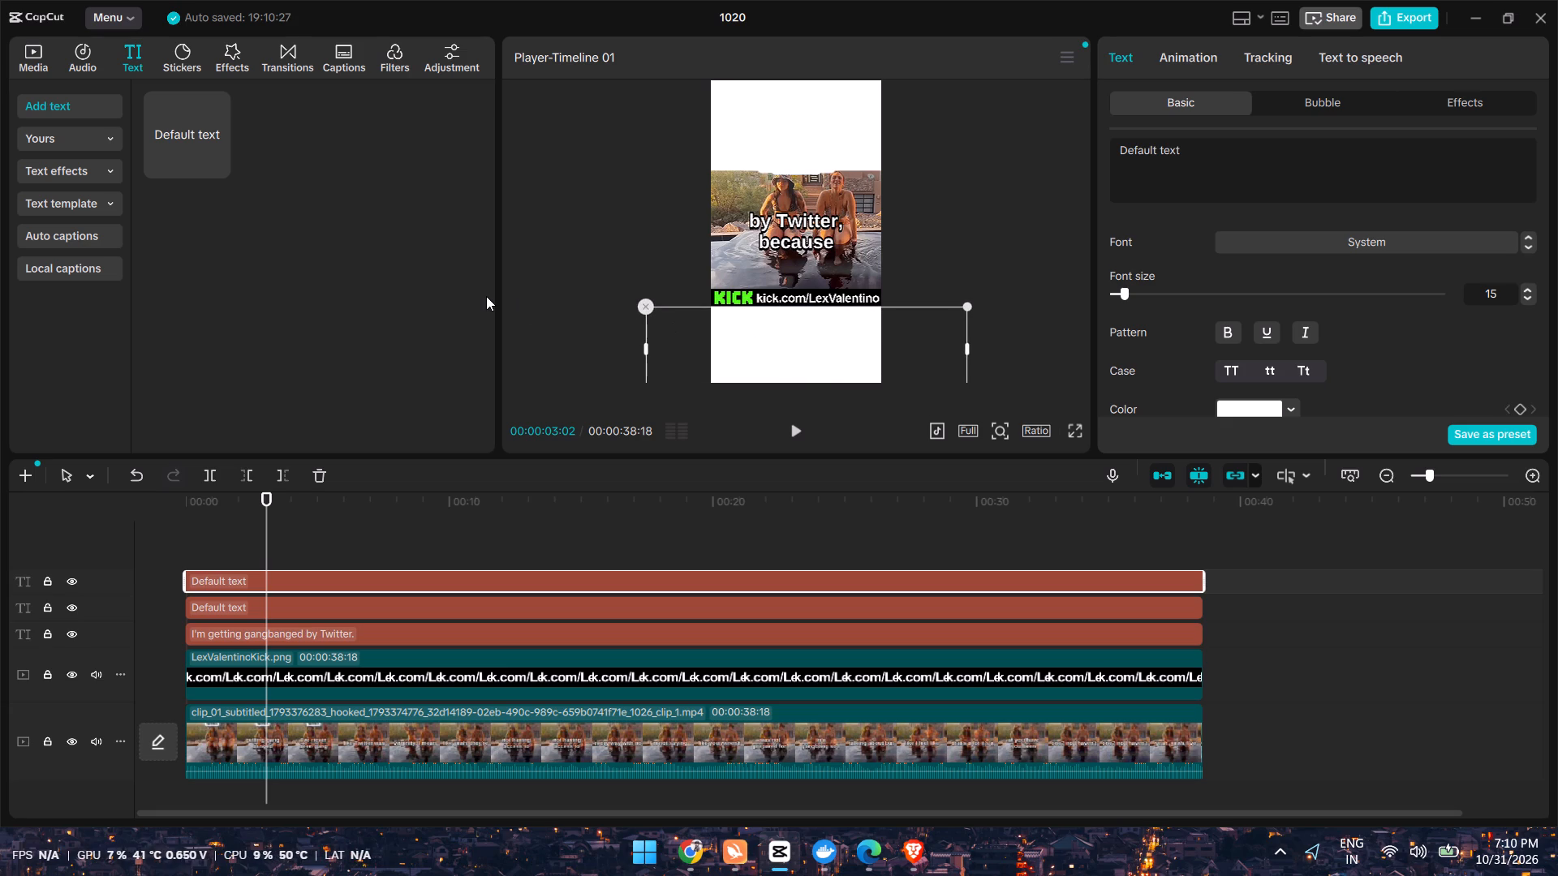
{"action": "left_click", "coordinate": [486, 296]}
{"action": "left_click", "coordinate": [557, 282]}
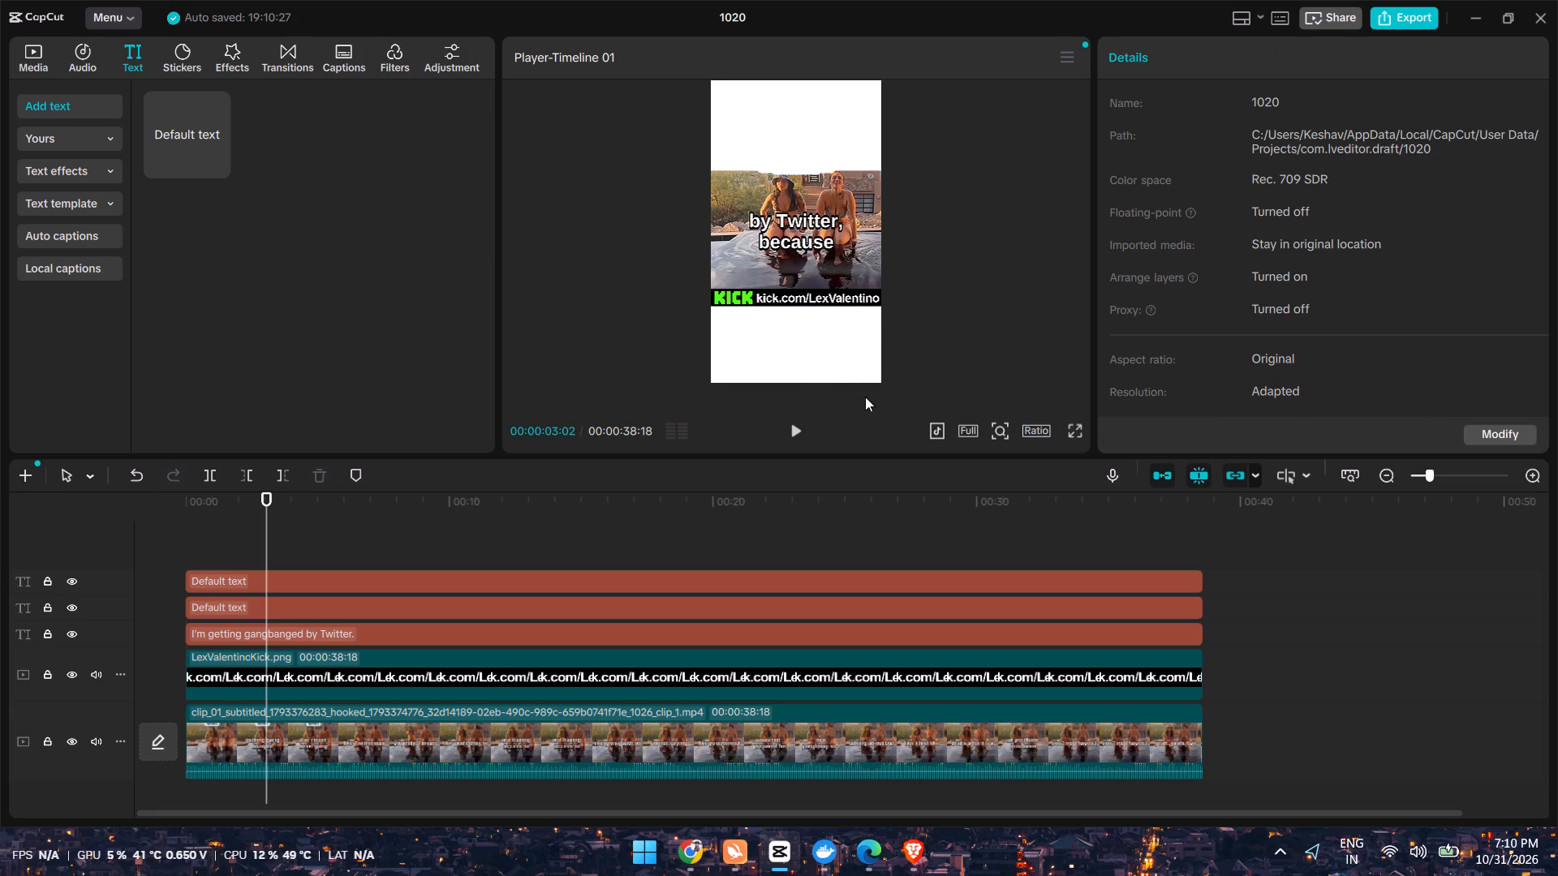
Play a few seconds of the video to check the framing.
{"action": "left_click", "coordinate": [794, 430]}
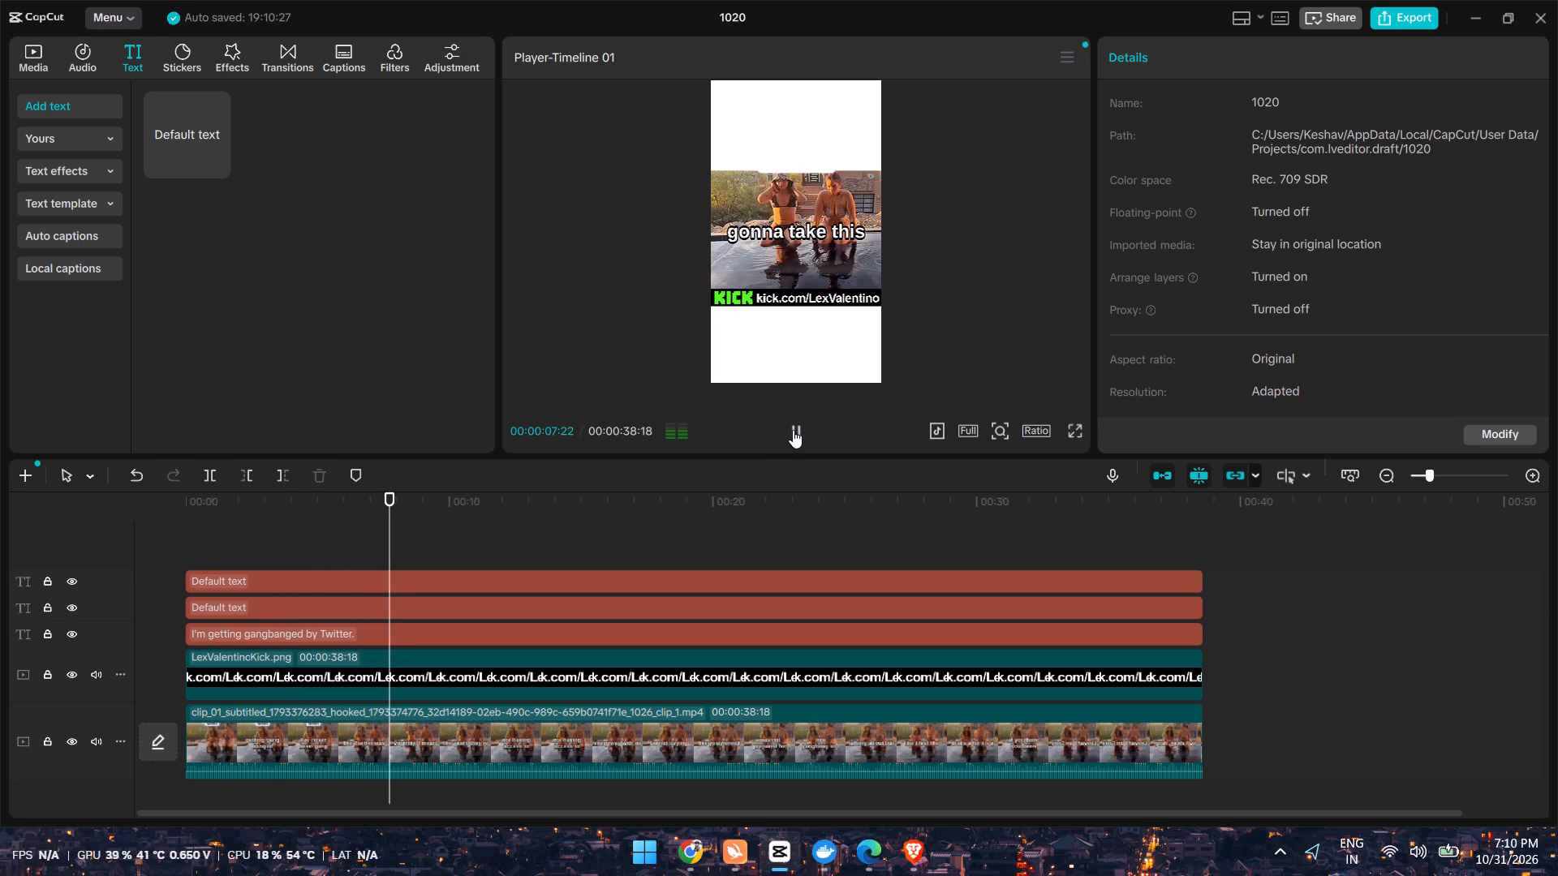
{"action": "left_click", "coordinate": [792, 427]}
Move the headline text down out of the top white box, onto the video just above the burned-in subtitles.
{"action": "left_click", "coordinate": [635, 622]}
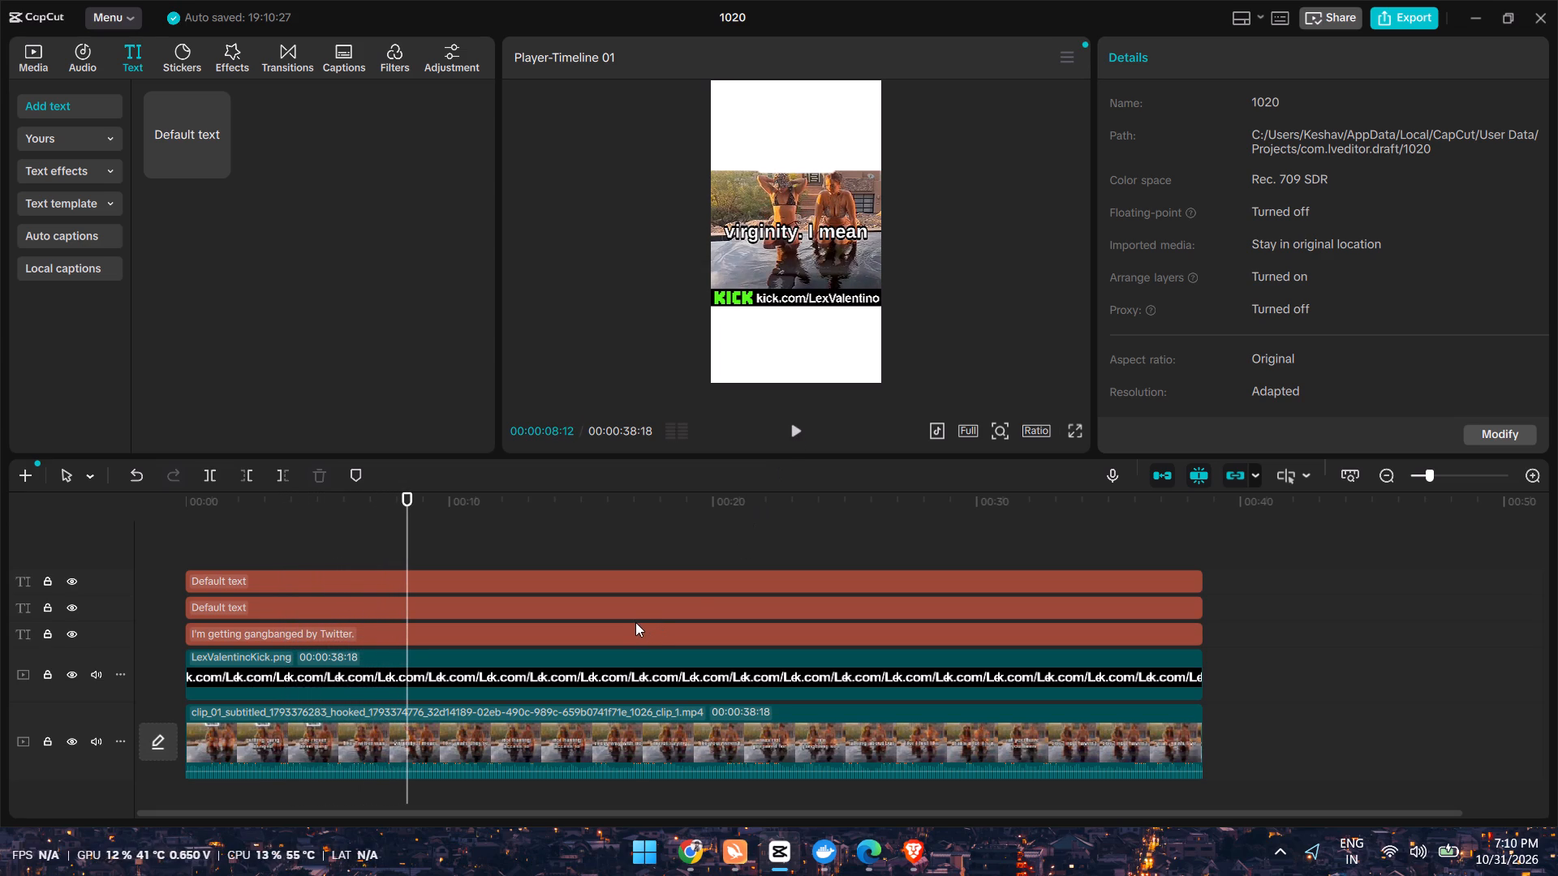
{"action": "left_click", "coordinate": [590, 639]}
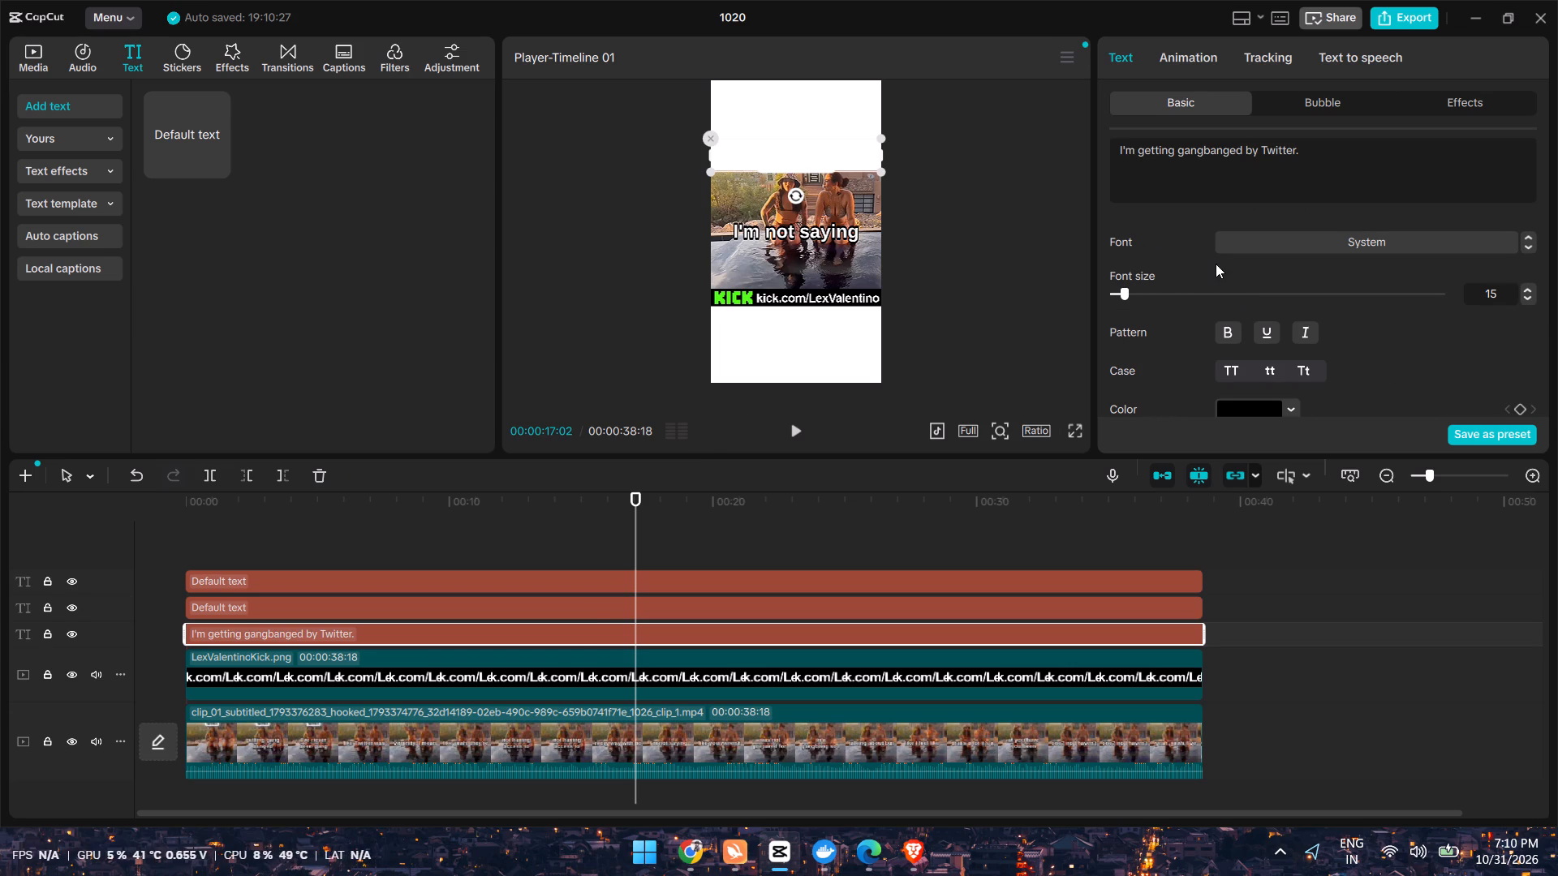
{"action": "scroll", "coordinate": [1245, 295], "scroll_direction": "down", "scroll_amount": 1}
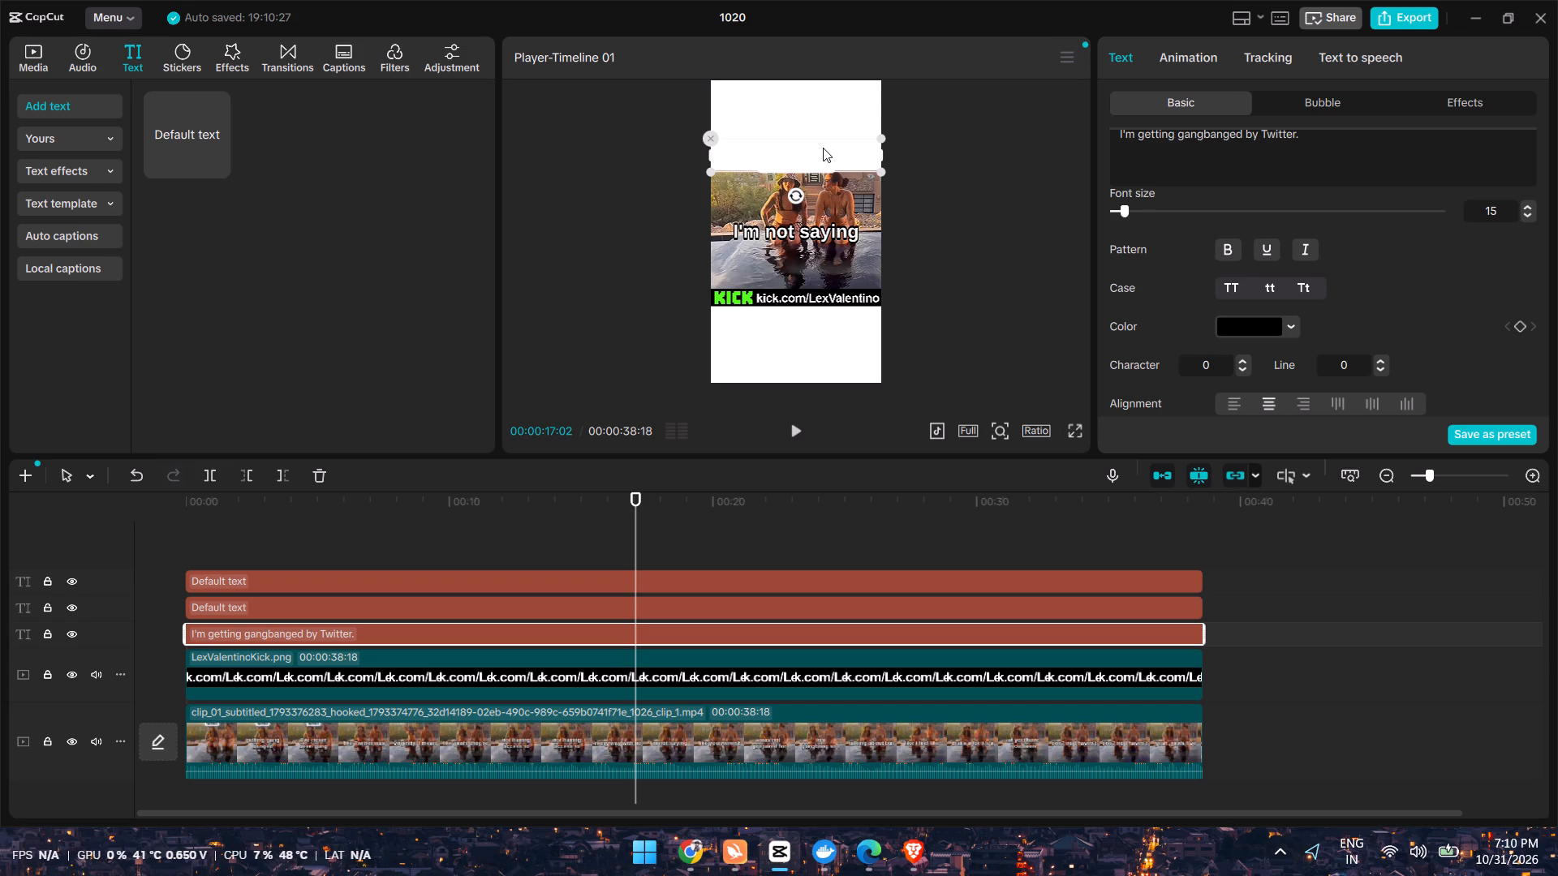
{"action": "left_click_drag", "start_coordinate": [823, 148], "coordinate": [821, 178]}
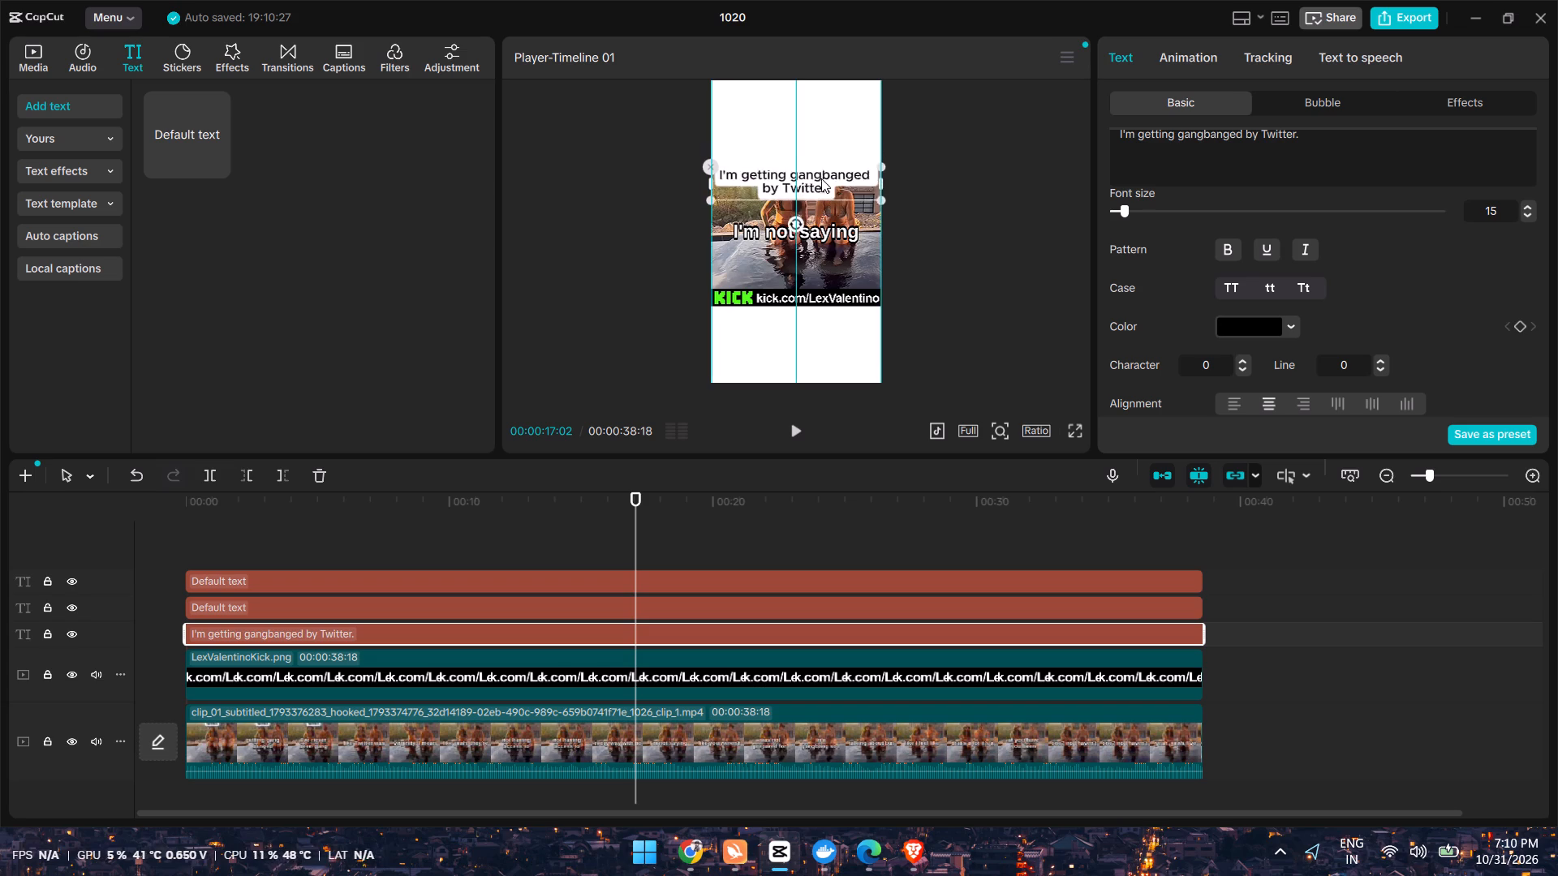
{"action": "left_click_drag", "start_coordinate": [821, 178], "coordinate": [828, 198]}
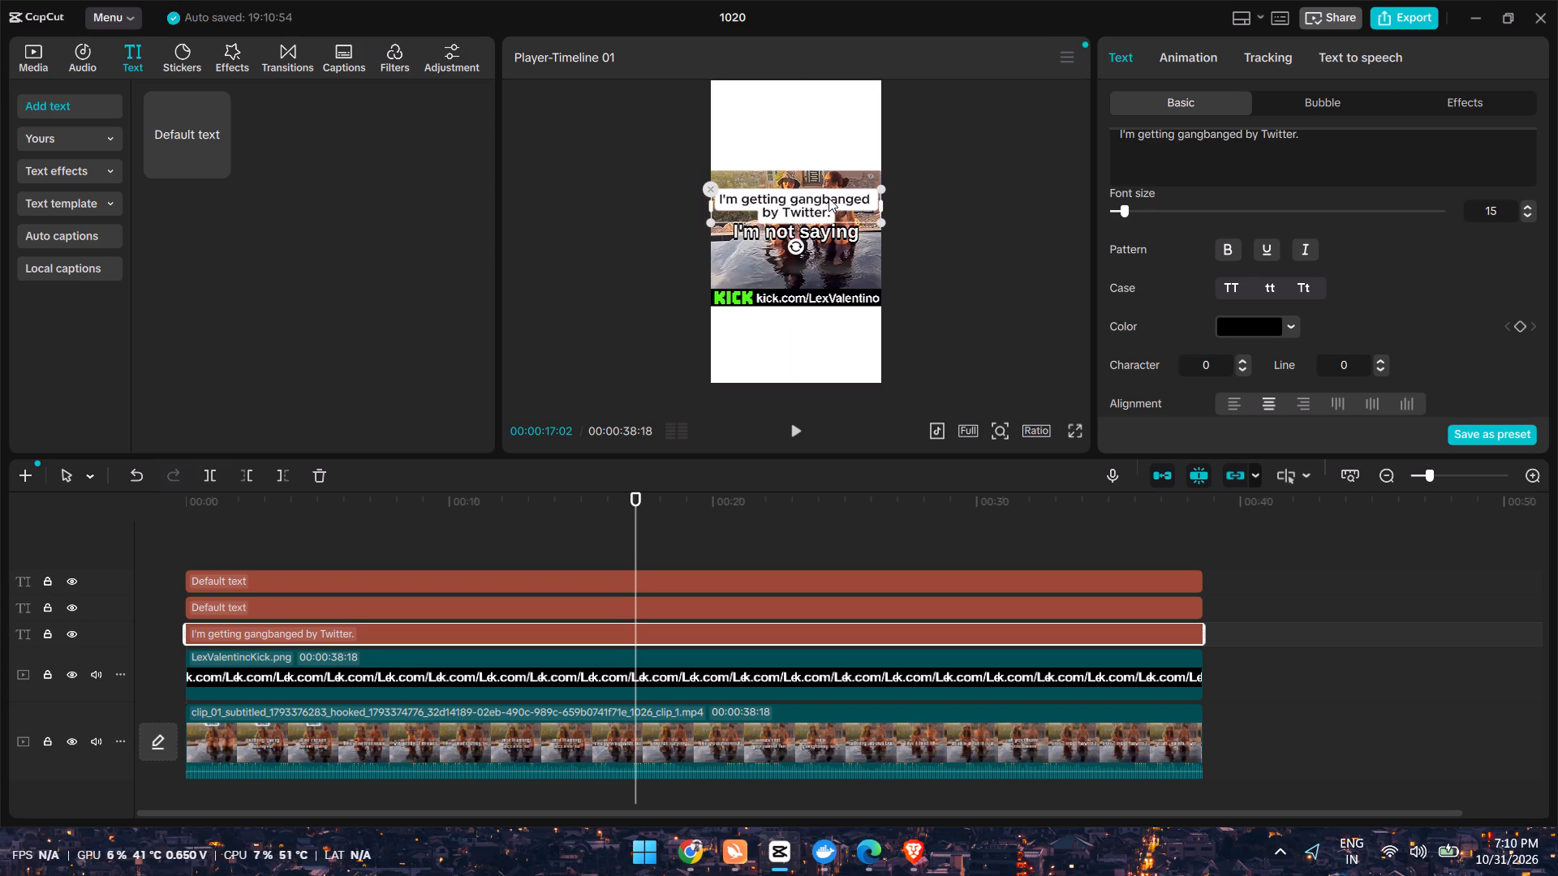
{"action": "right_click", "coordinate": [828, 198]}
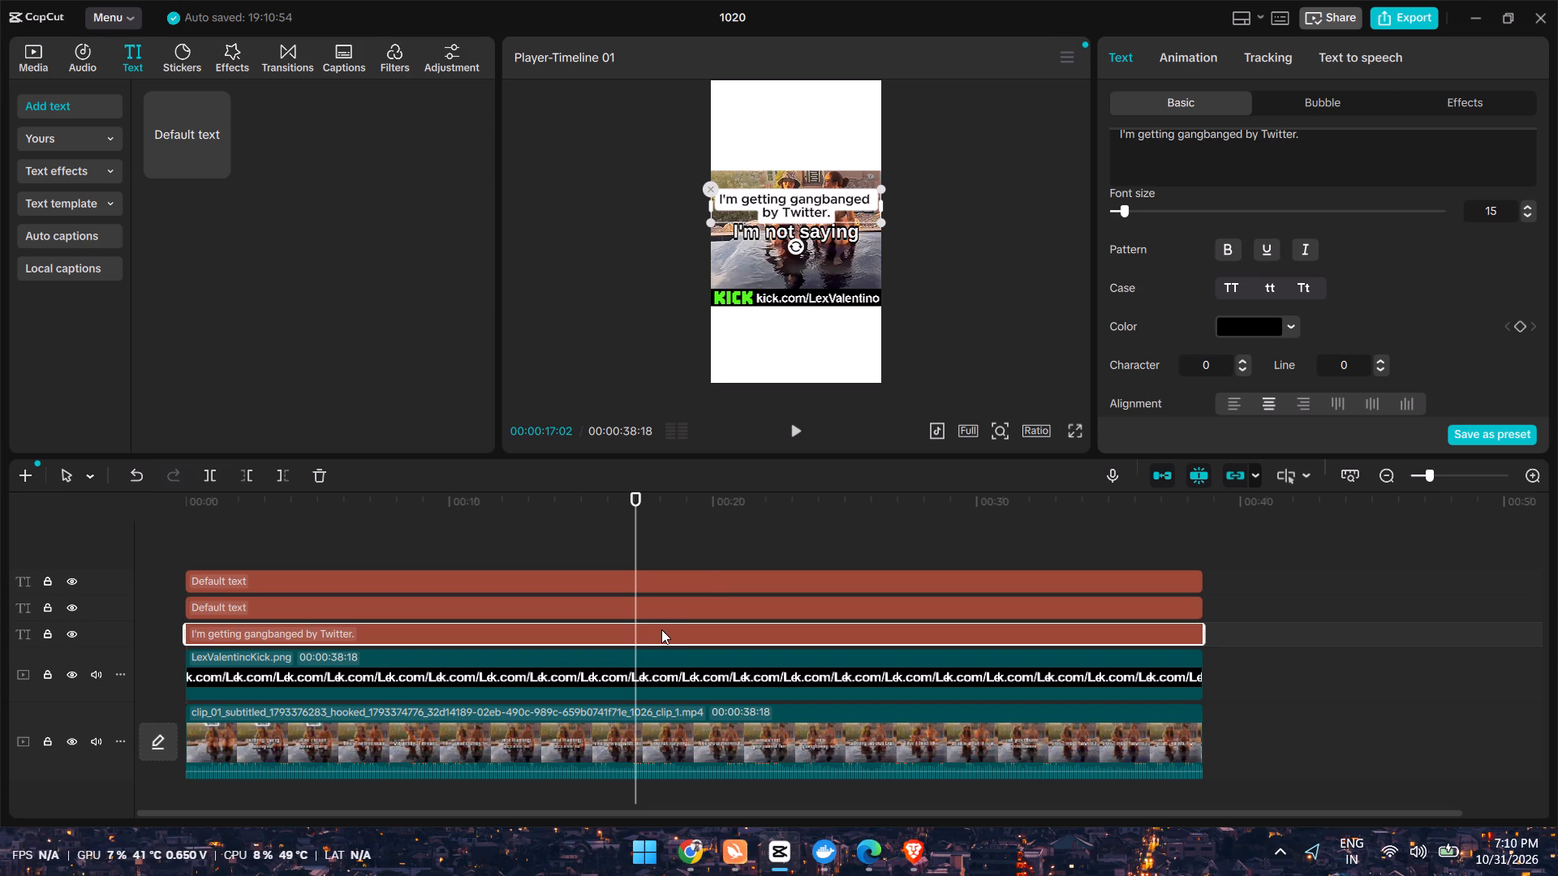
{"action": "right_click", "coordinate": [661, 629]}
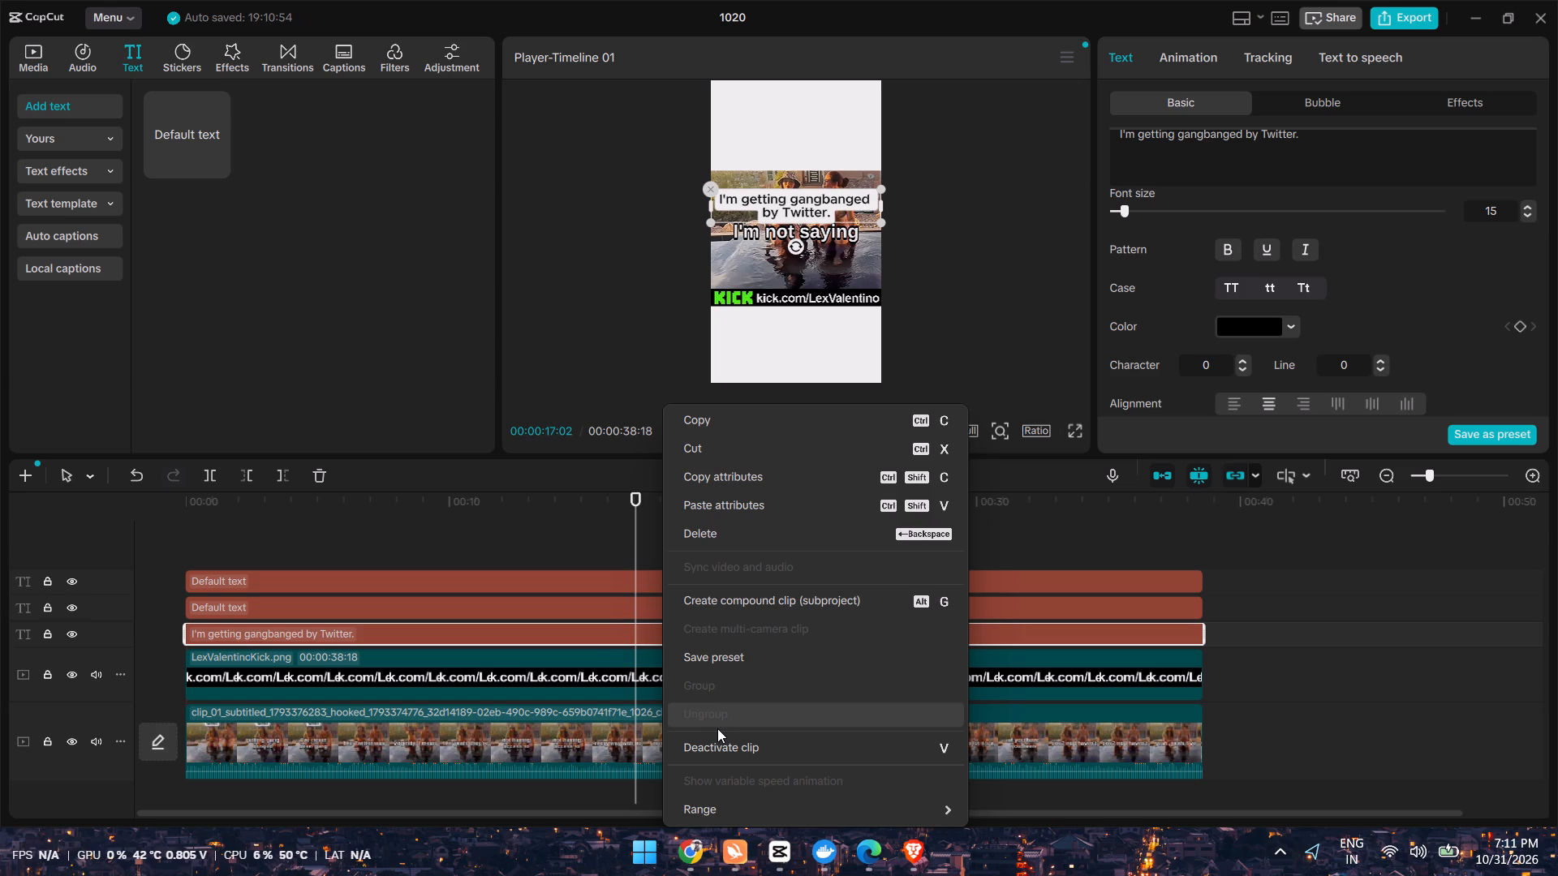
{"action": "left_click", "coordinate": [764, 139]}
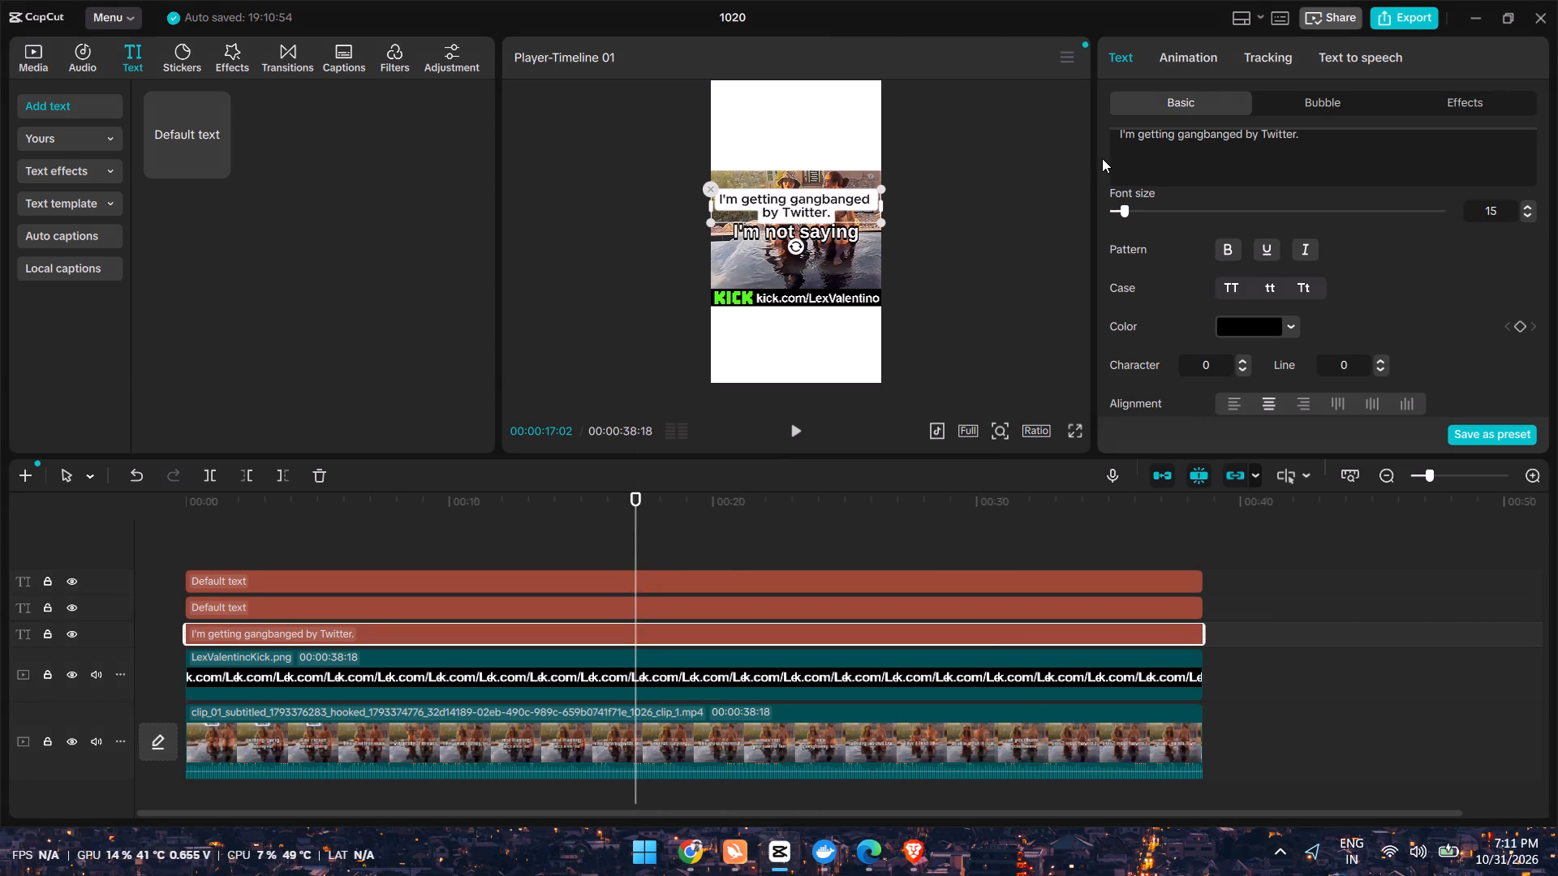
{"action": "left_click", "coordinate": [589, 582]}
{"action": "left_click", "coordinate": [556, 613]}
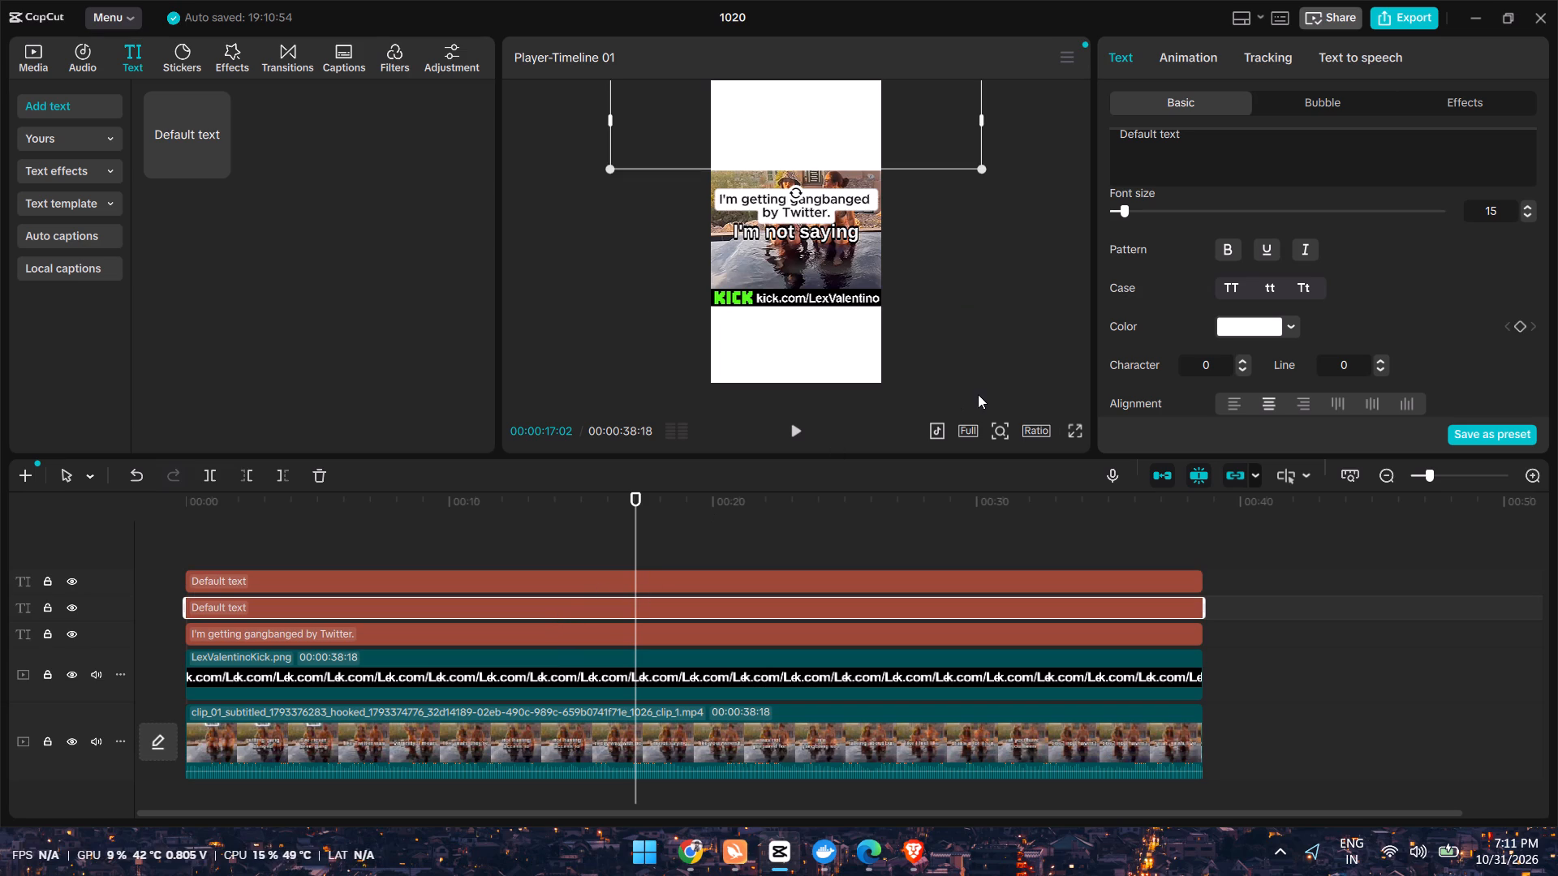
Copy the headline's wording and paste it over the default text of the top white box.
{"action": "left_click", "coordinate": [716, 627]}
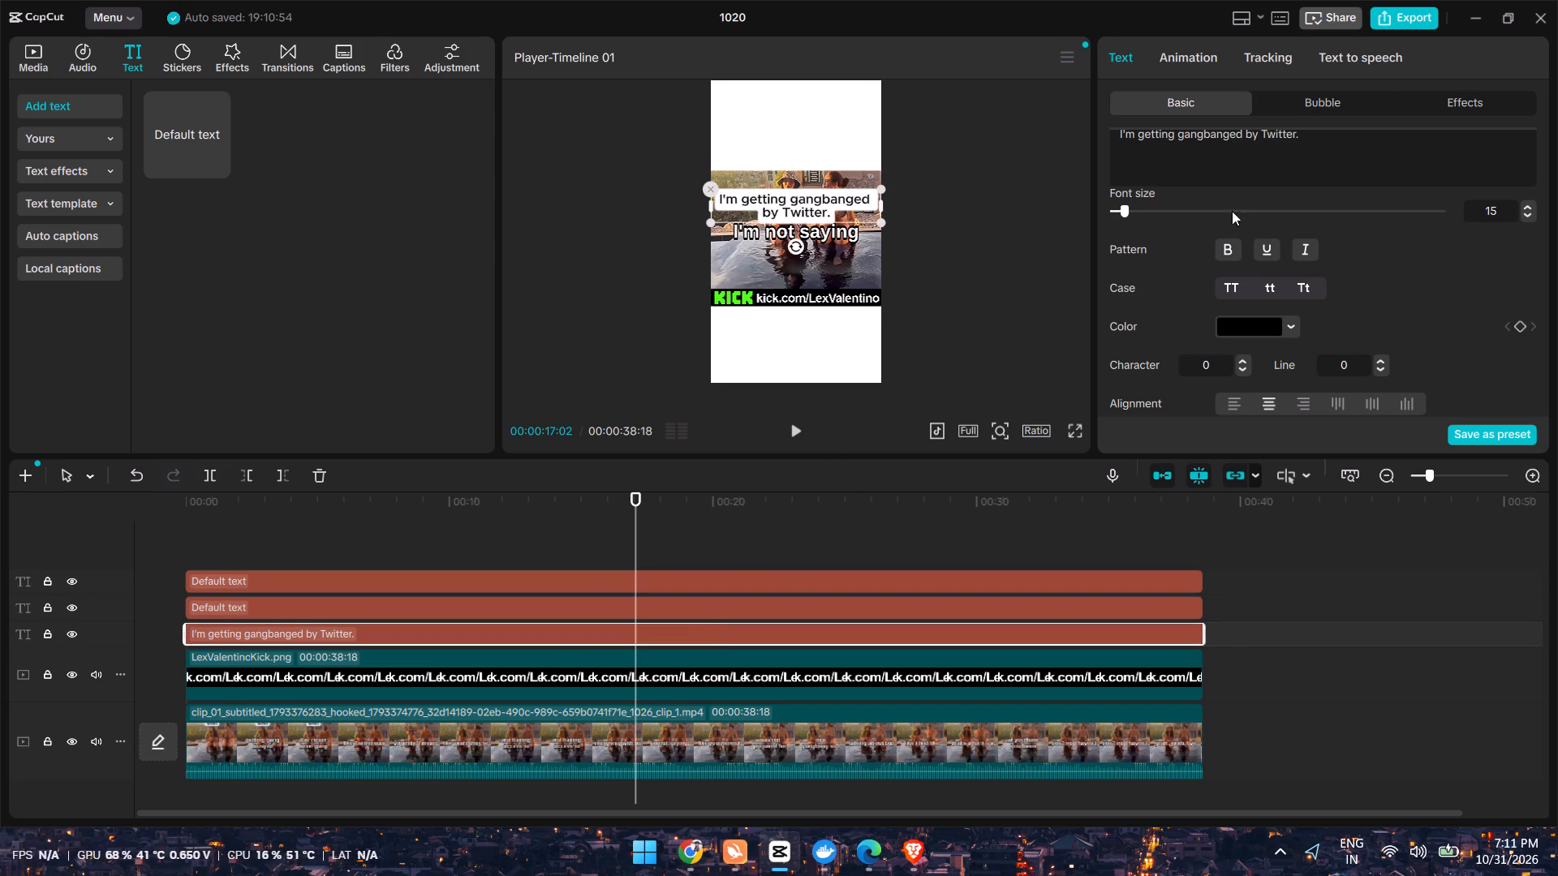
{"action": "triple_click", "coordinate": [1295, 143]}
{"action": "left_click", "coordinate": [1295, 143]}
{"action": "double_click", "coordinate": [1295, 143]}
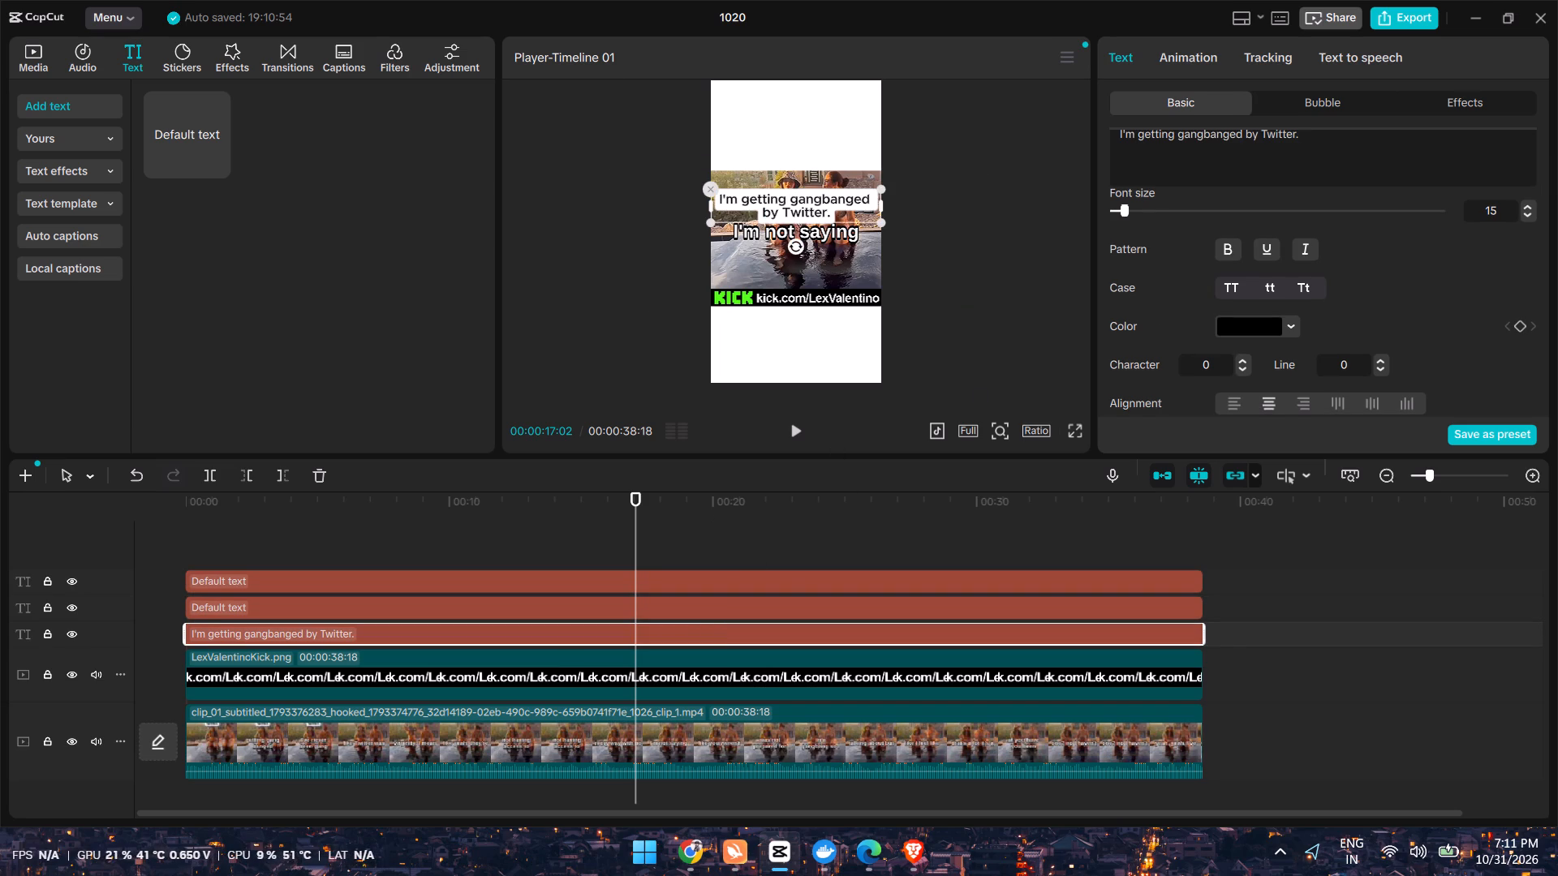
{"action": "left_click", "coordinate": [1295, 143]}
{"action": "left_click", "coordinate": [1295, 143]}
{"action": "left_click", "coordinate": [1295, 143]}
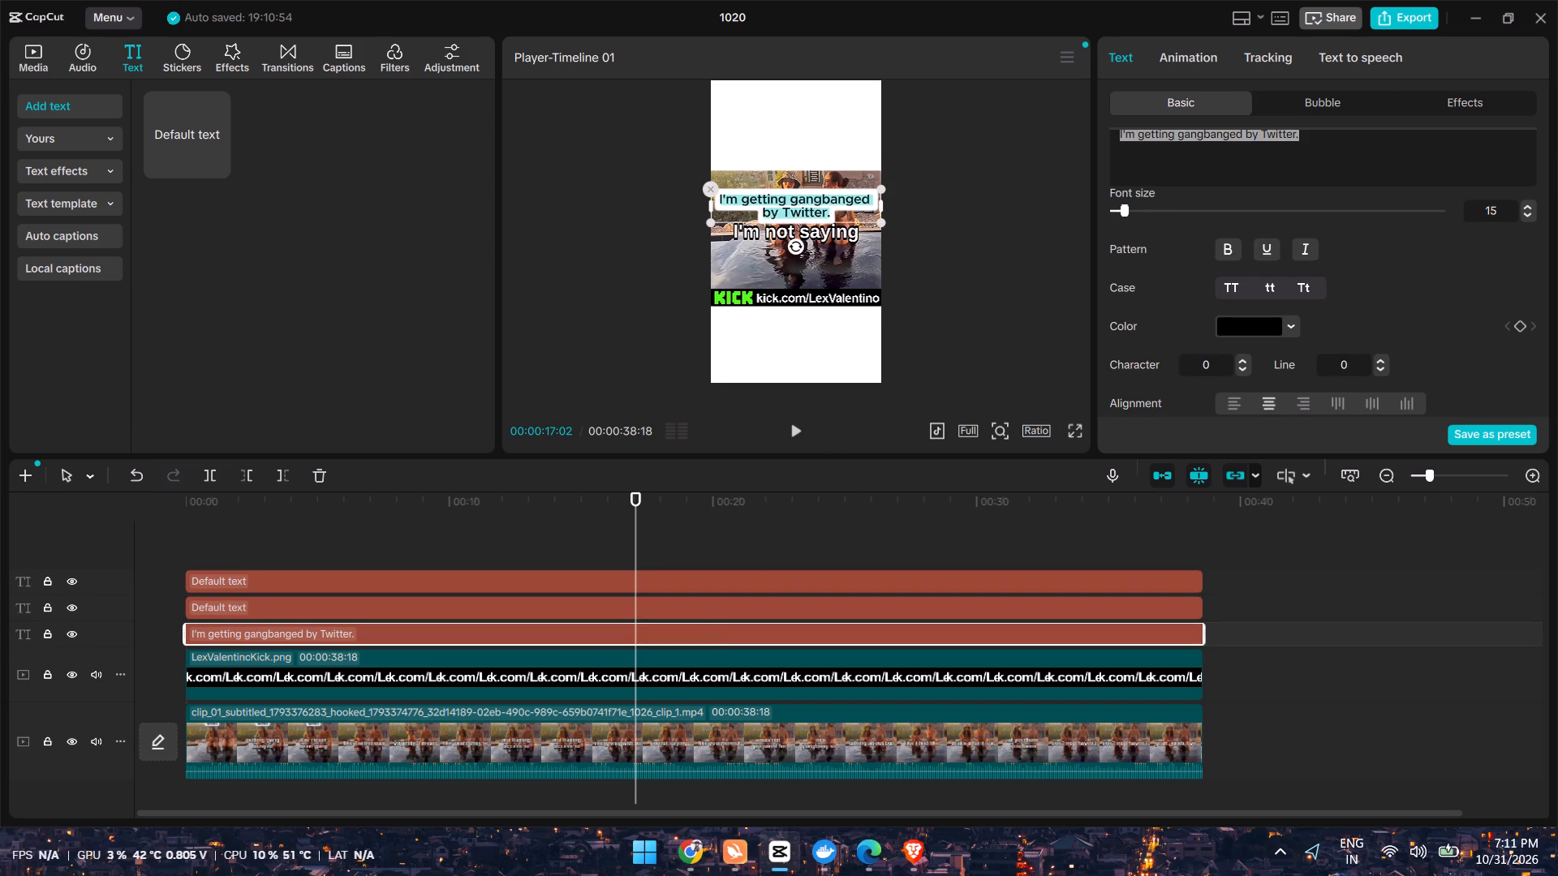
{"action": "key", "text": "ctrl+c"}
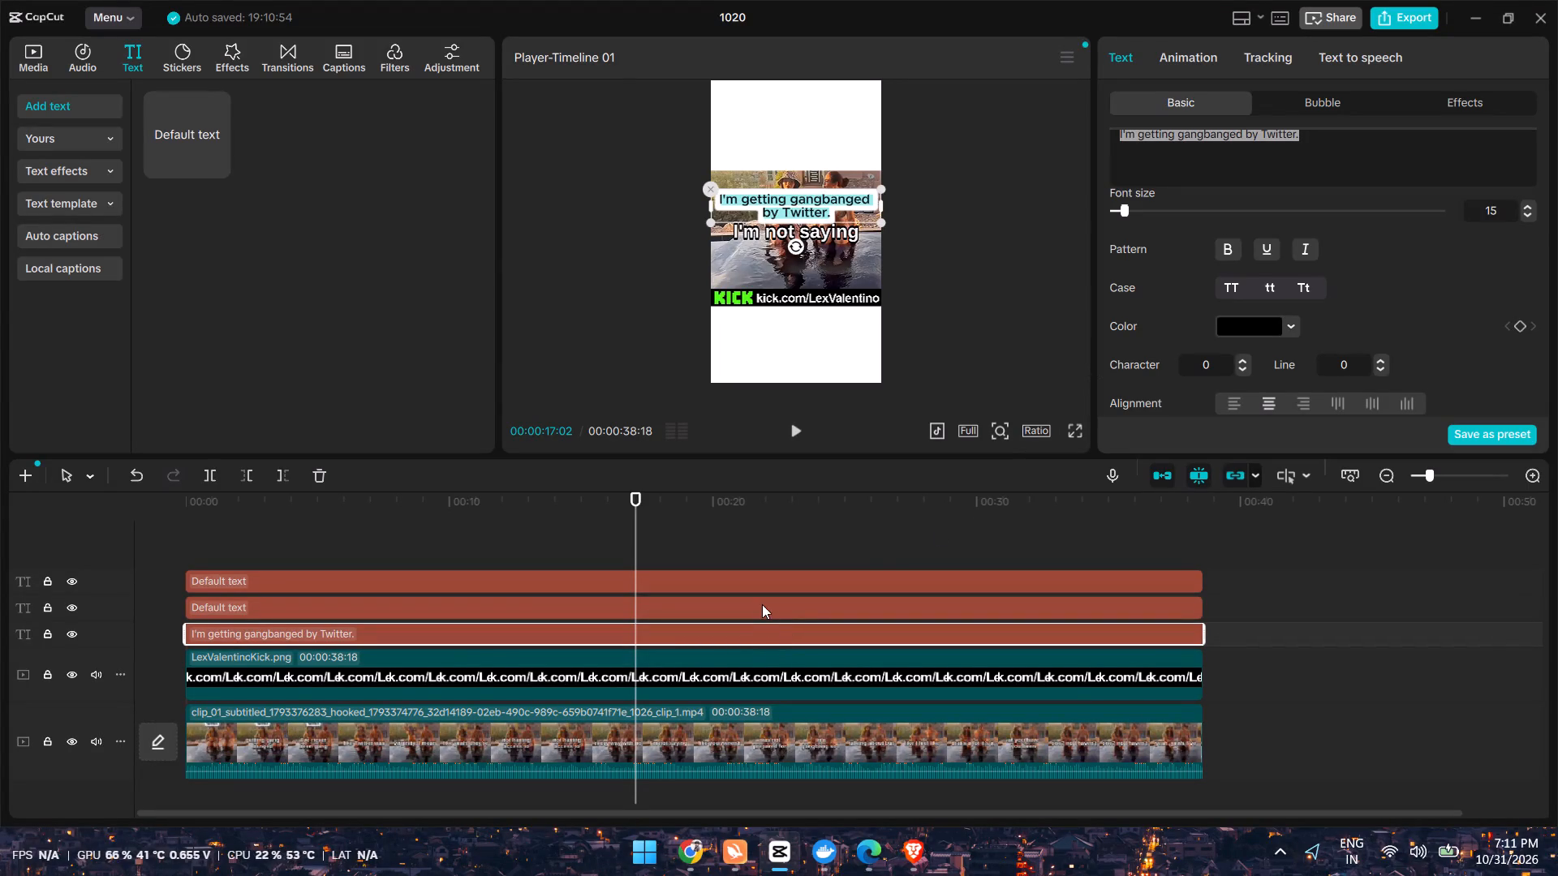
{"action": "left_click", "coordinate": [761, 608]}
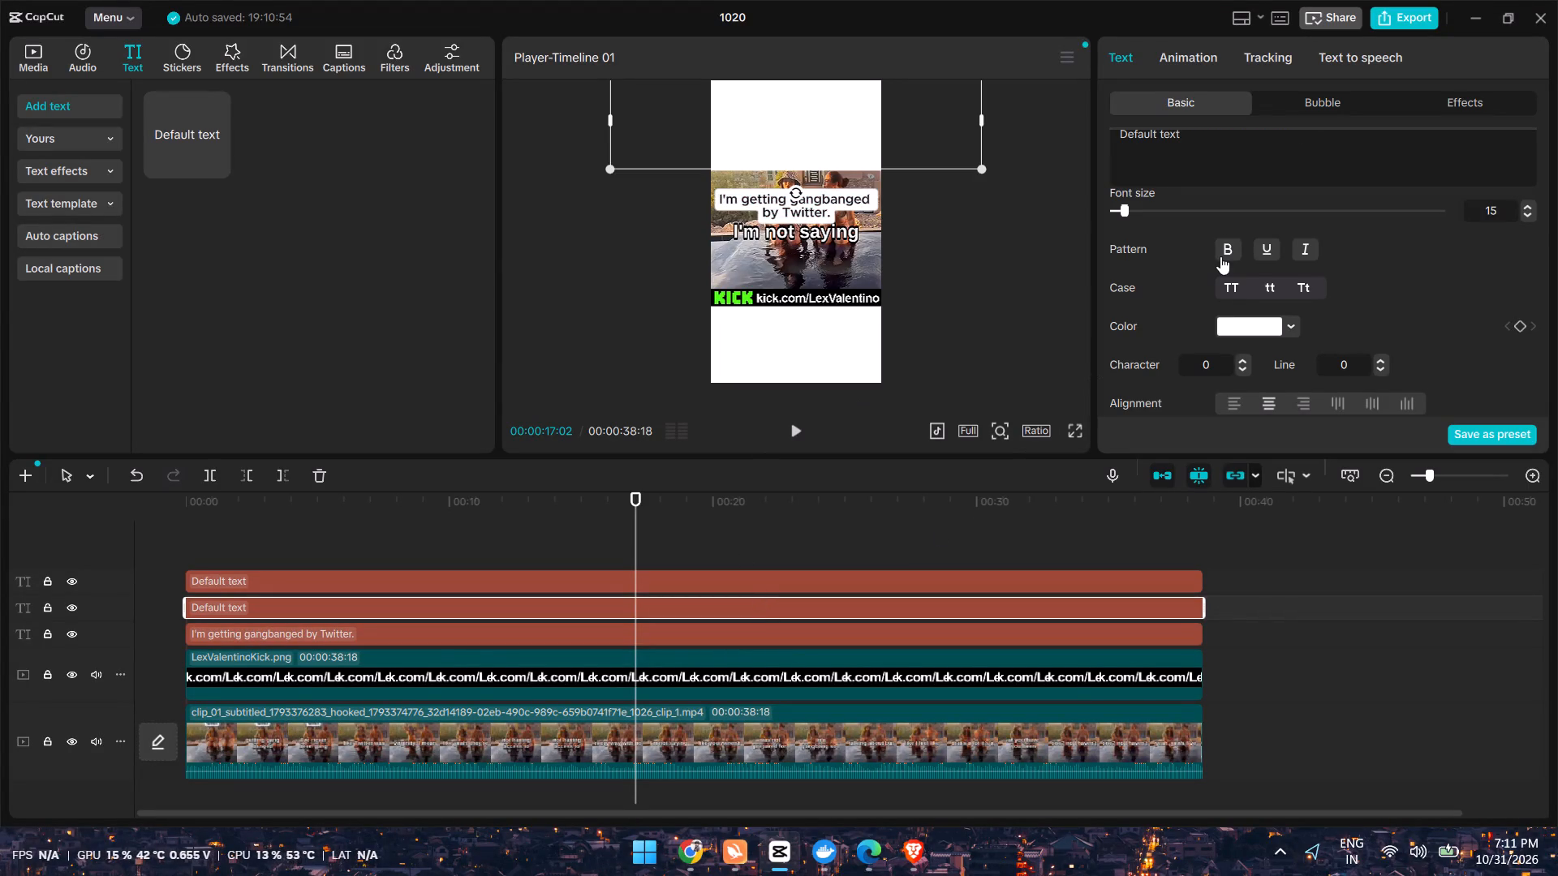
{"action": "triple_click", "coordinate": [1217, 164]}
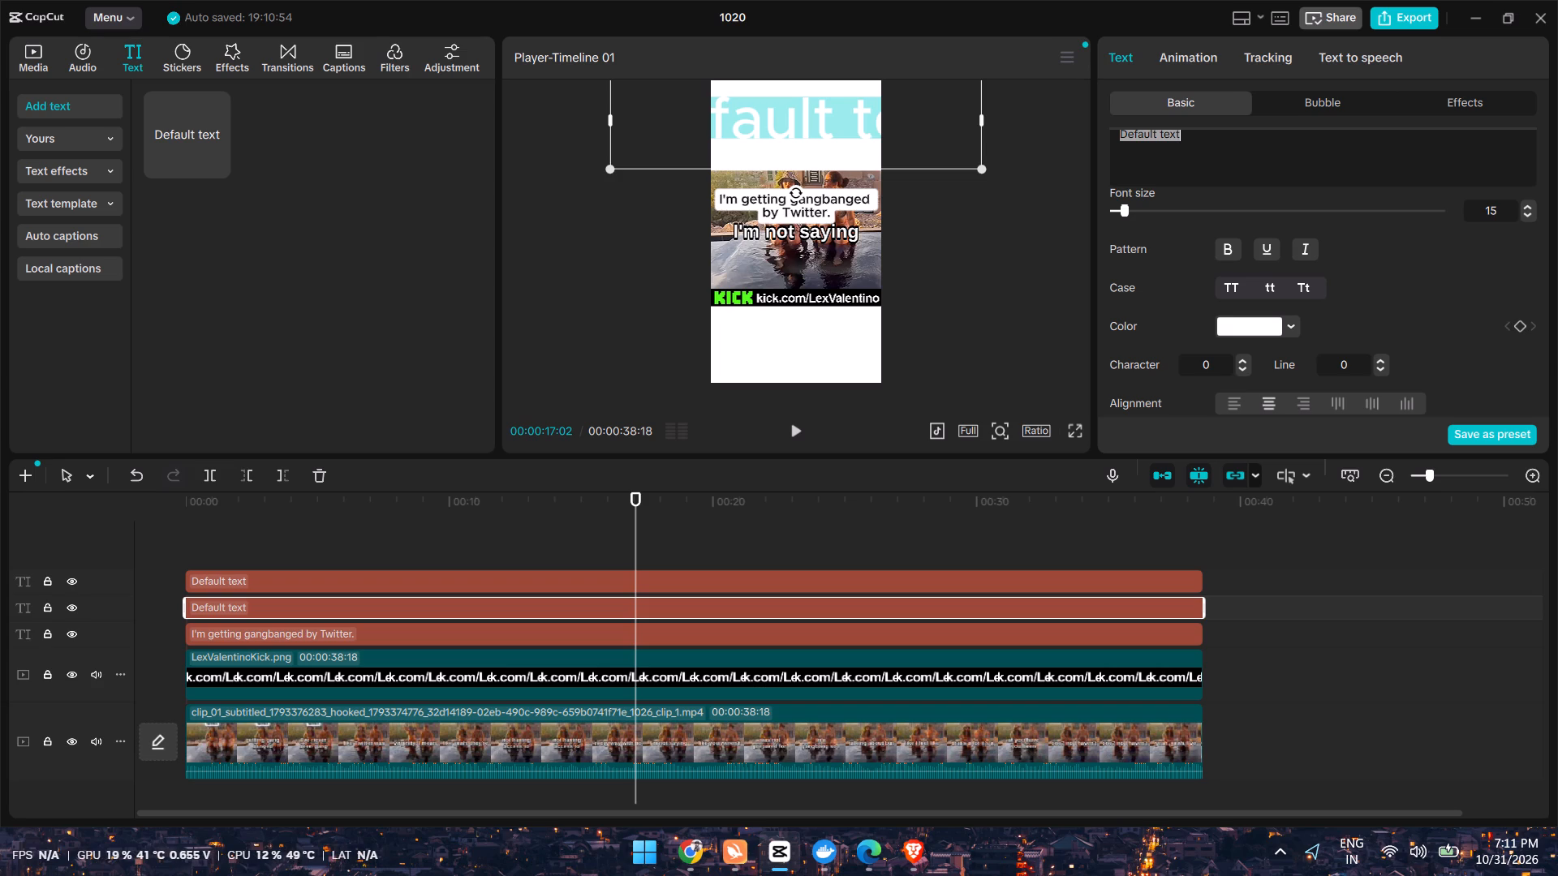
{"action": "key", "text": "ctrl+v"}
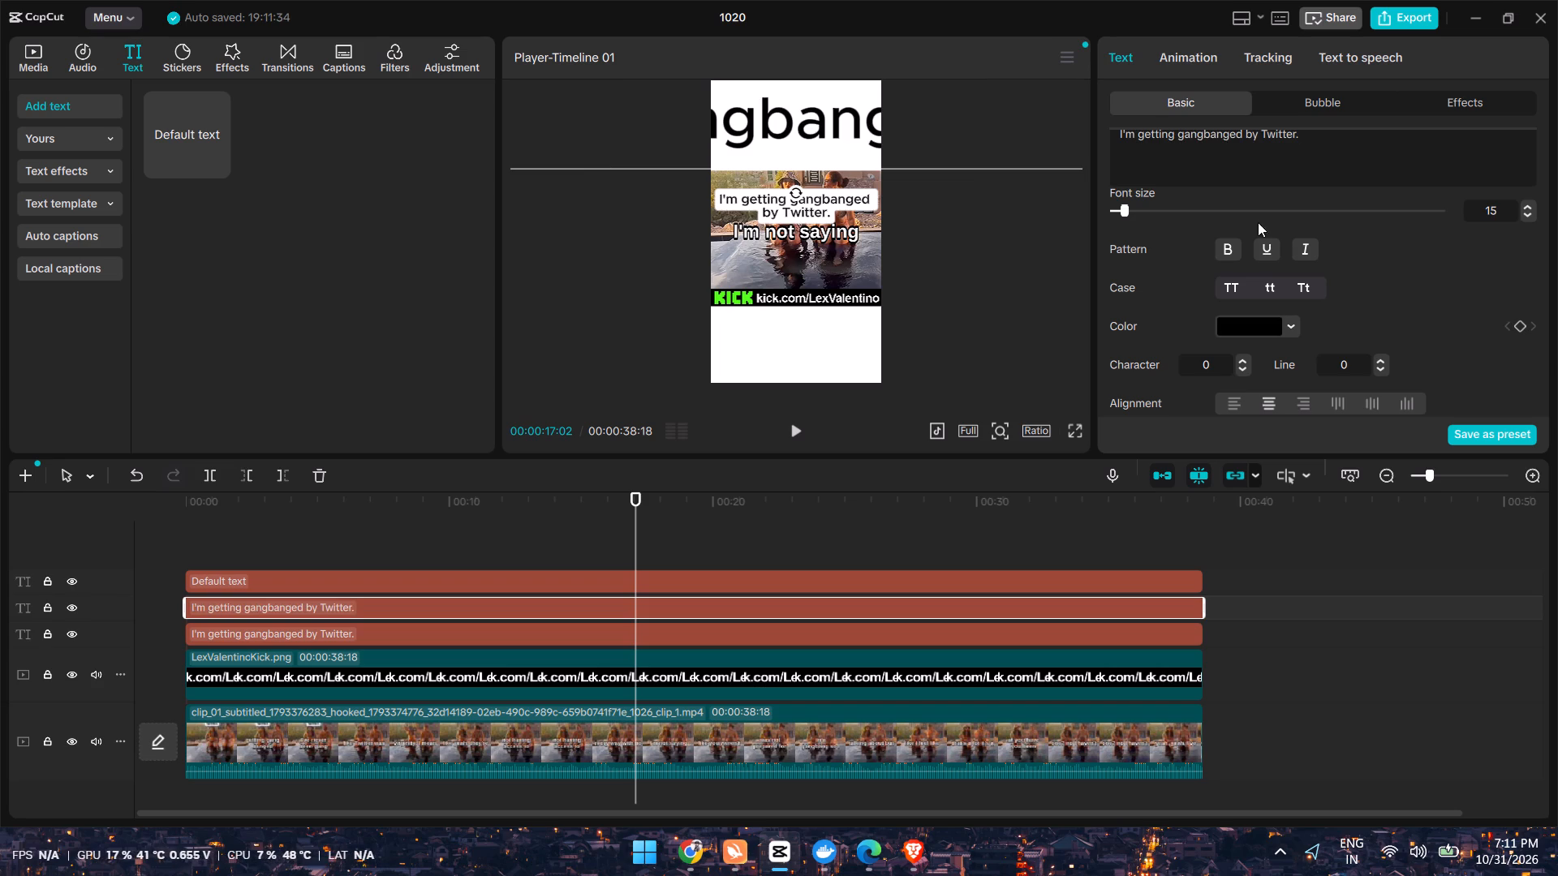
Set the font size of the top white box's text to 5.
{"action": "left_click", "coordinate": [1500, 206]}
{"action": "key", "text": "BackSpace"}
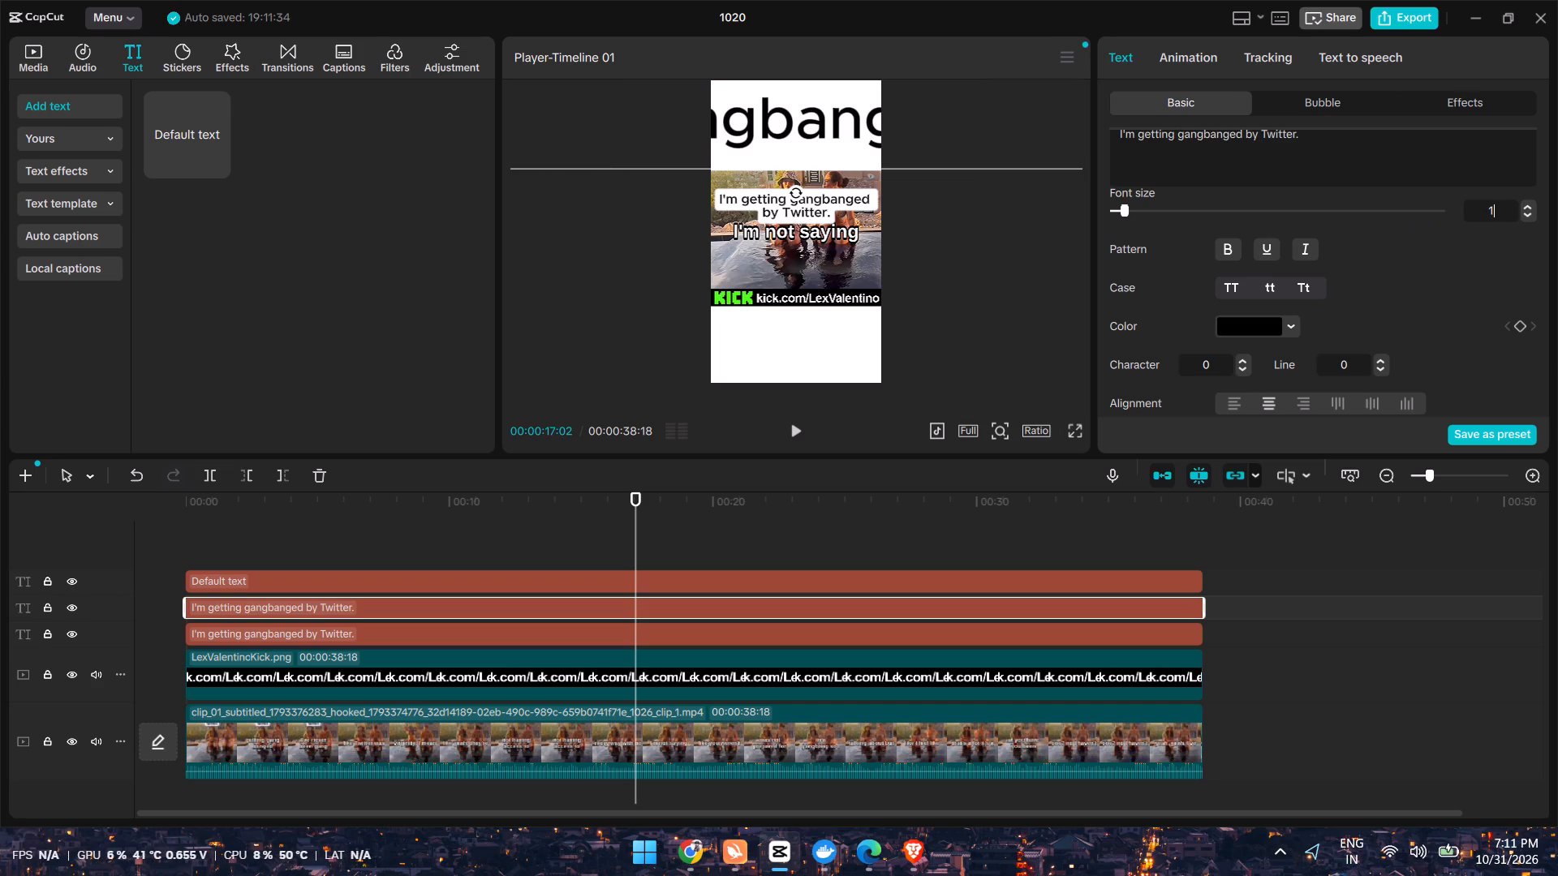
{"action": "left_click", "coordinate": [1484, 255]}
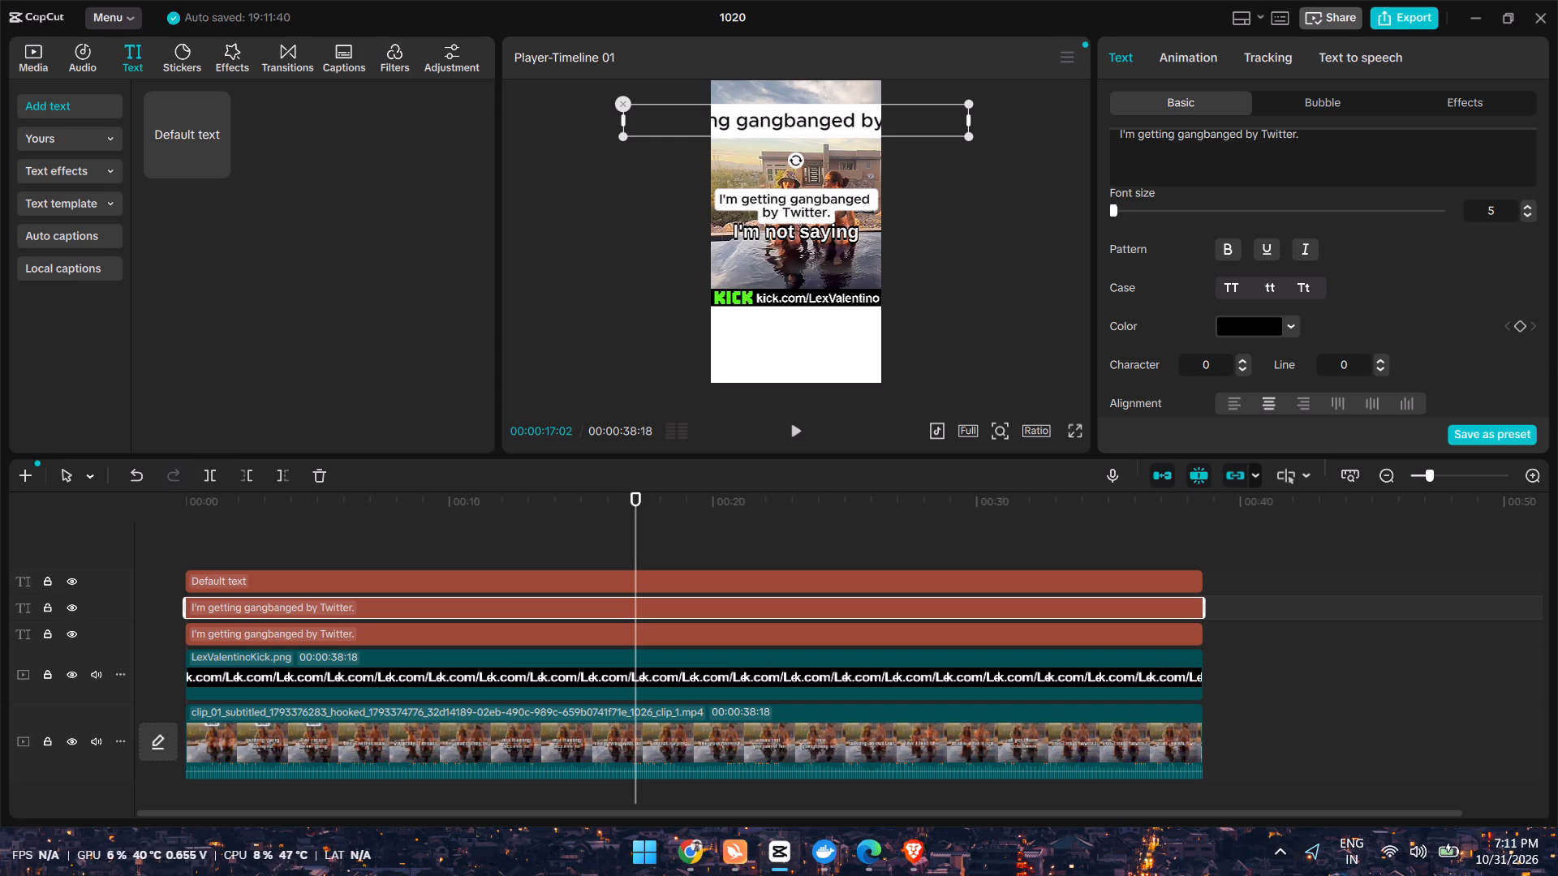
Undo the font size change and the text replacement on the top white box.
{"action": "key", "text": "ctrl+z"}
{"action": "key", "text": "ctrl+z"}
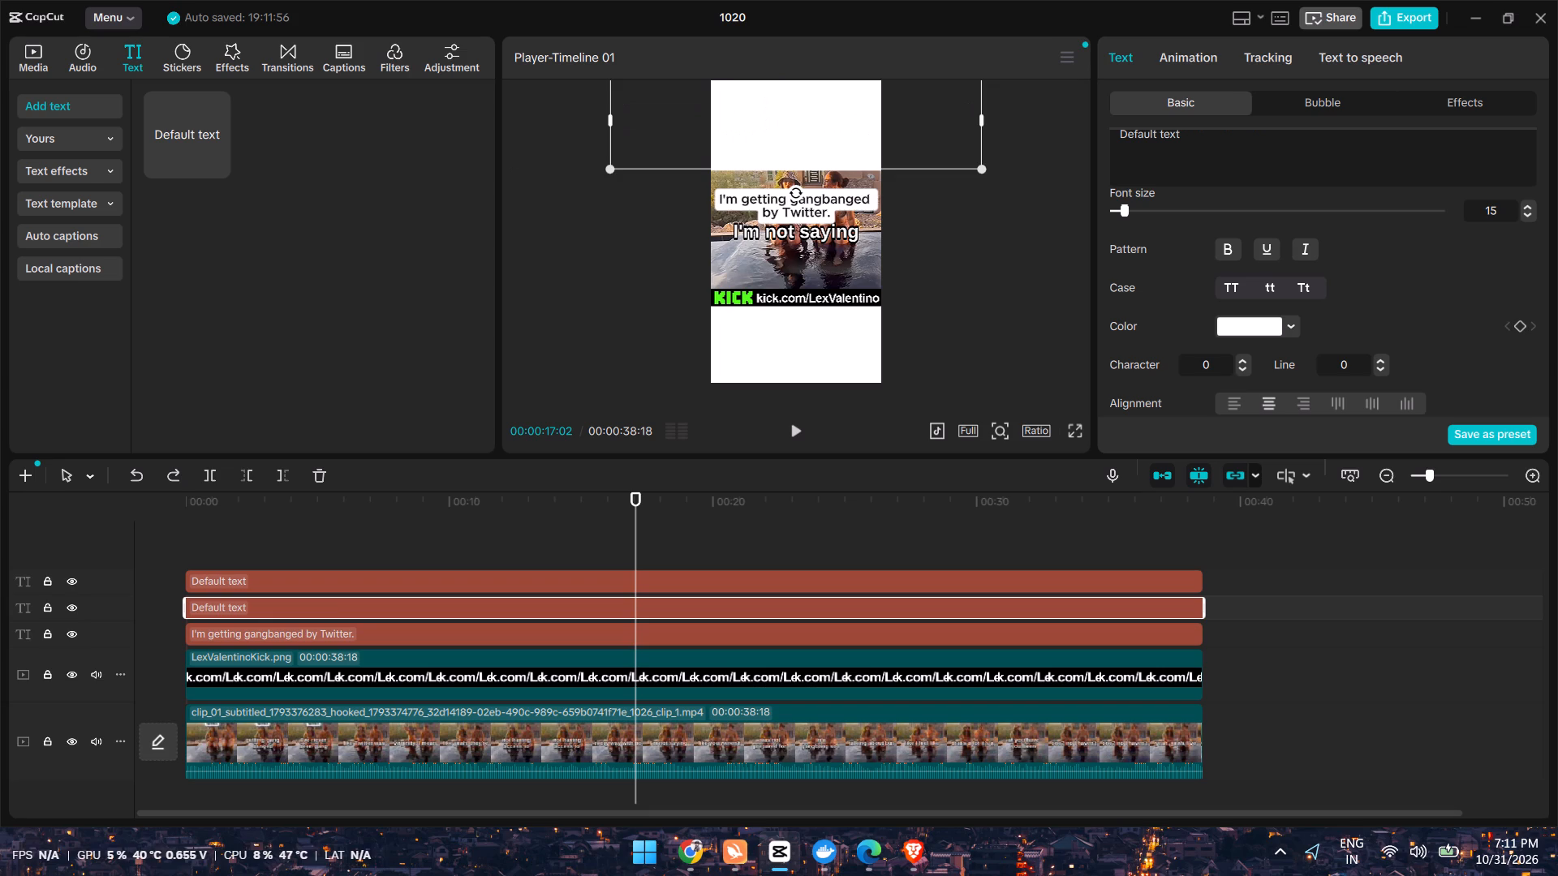
Change the headline's background to the first style, one solid rounded block behind both lines, and nudge the headline slightly up.
{"action": "left_click", "coordinate": [1026, 273]}
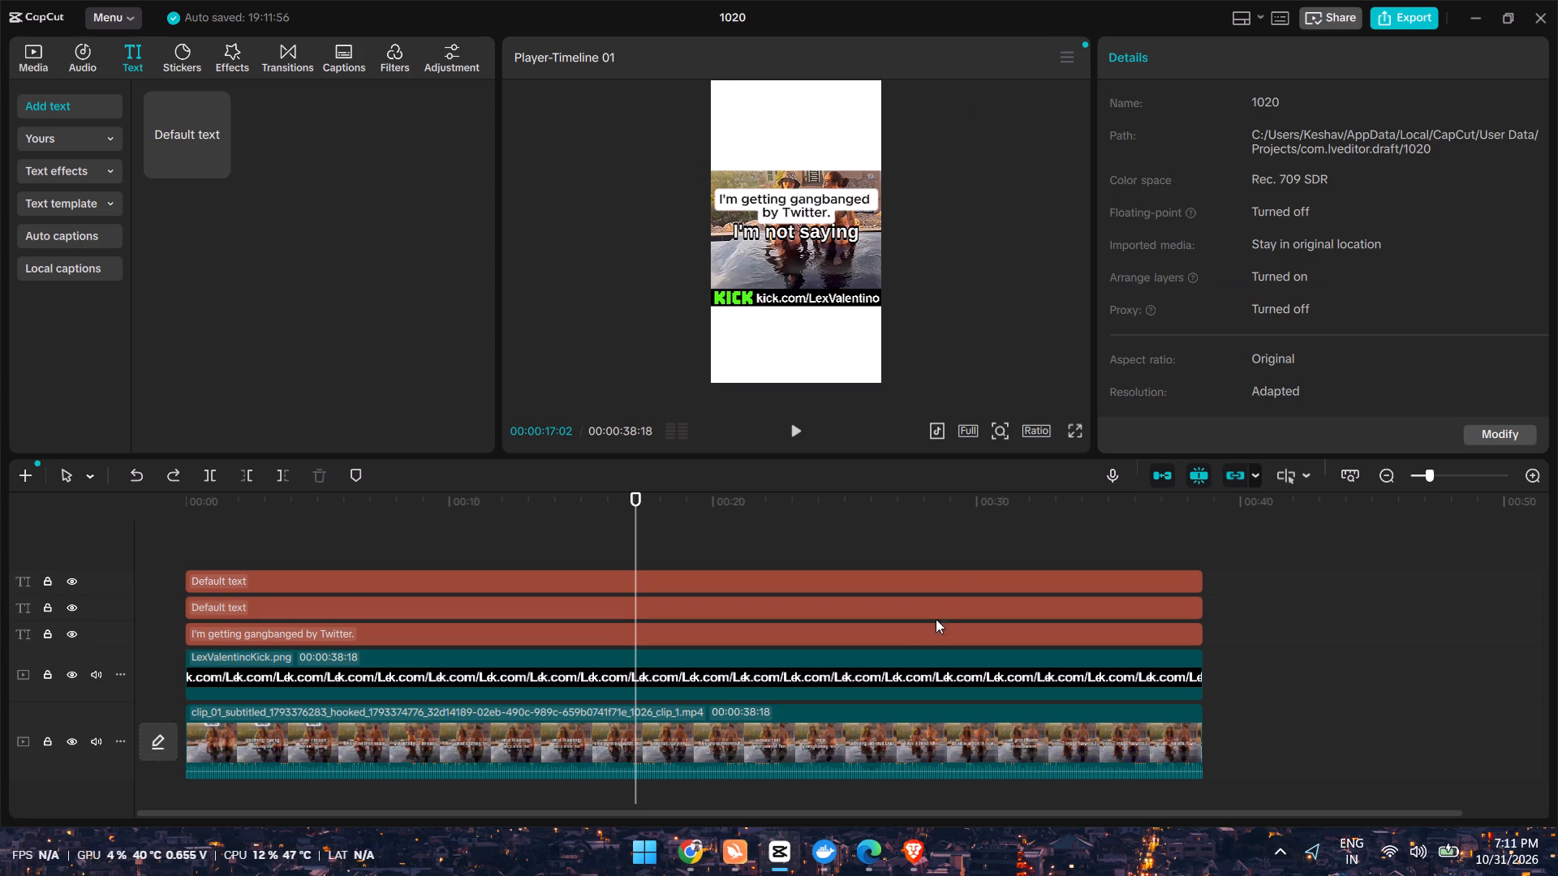
{"action": "left_click", "coordinate": [919, 629]}
{"action": "scroll", "coordinate": [1281, 281], "scroll_direction": "down", "scroll_amount": 1}
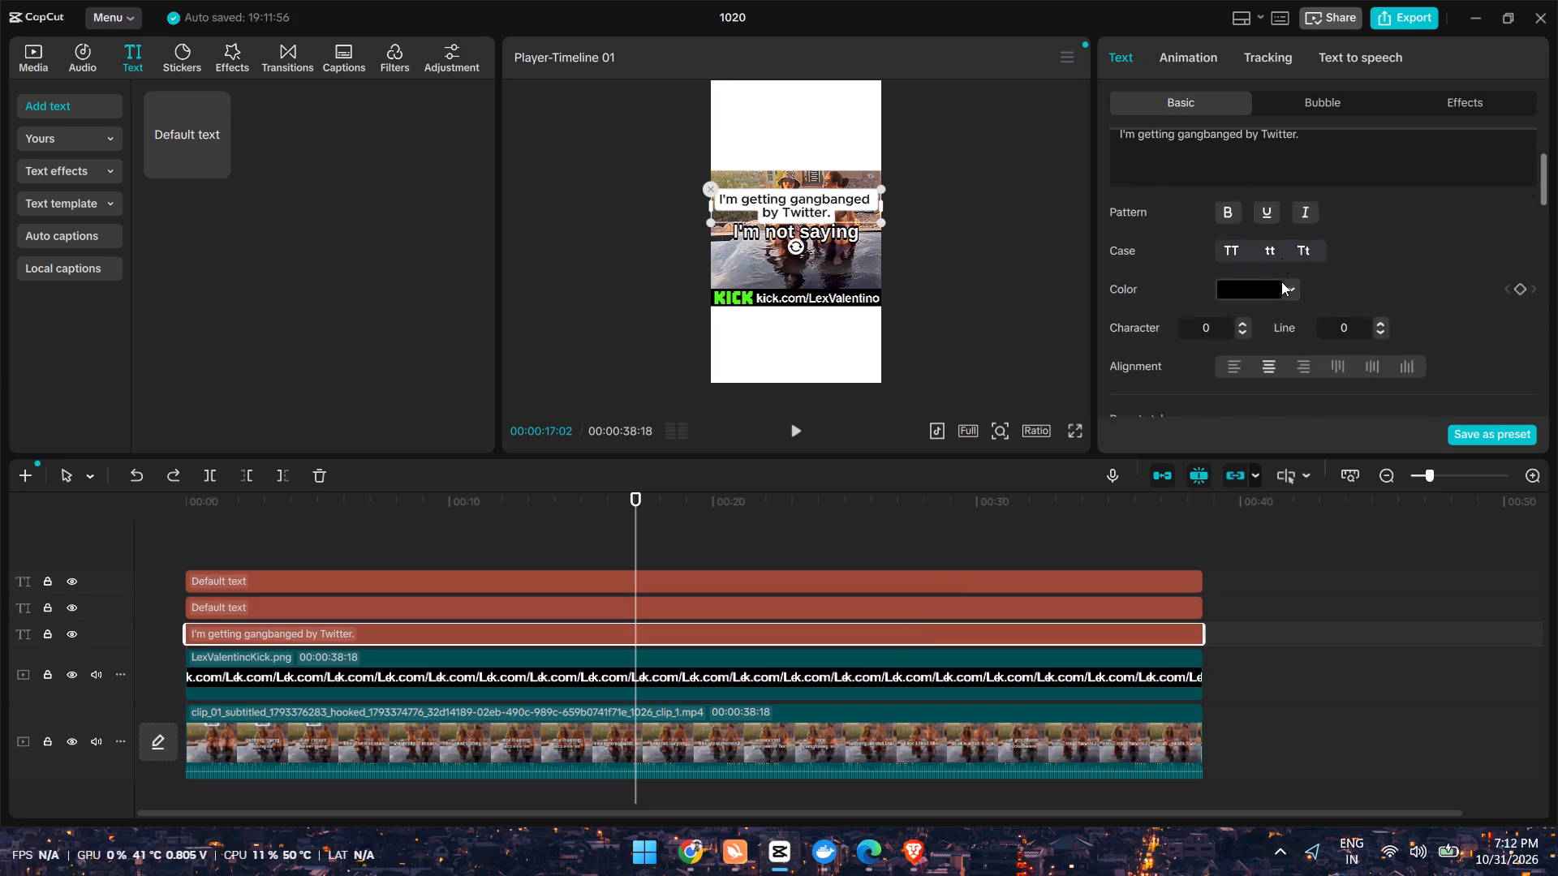
{"action": "scroll", "coordinate": [1281, 281], "scroll_direction": "down", "scroll_amount": 2}
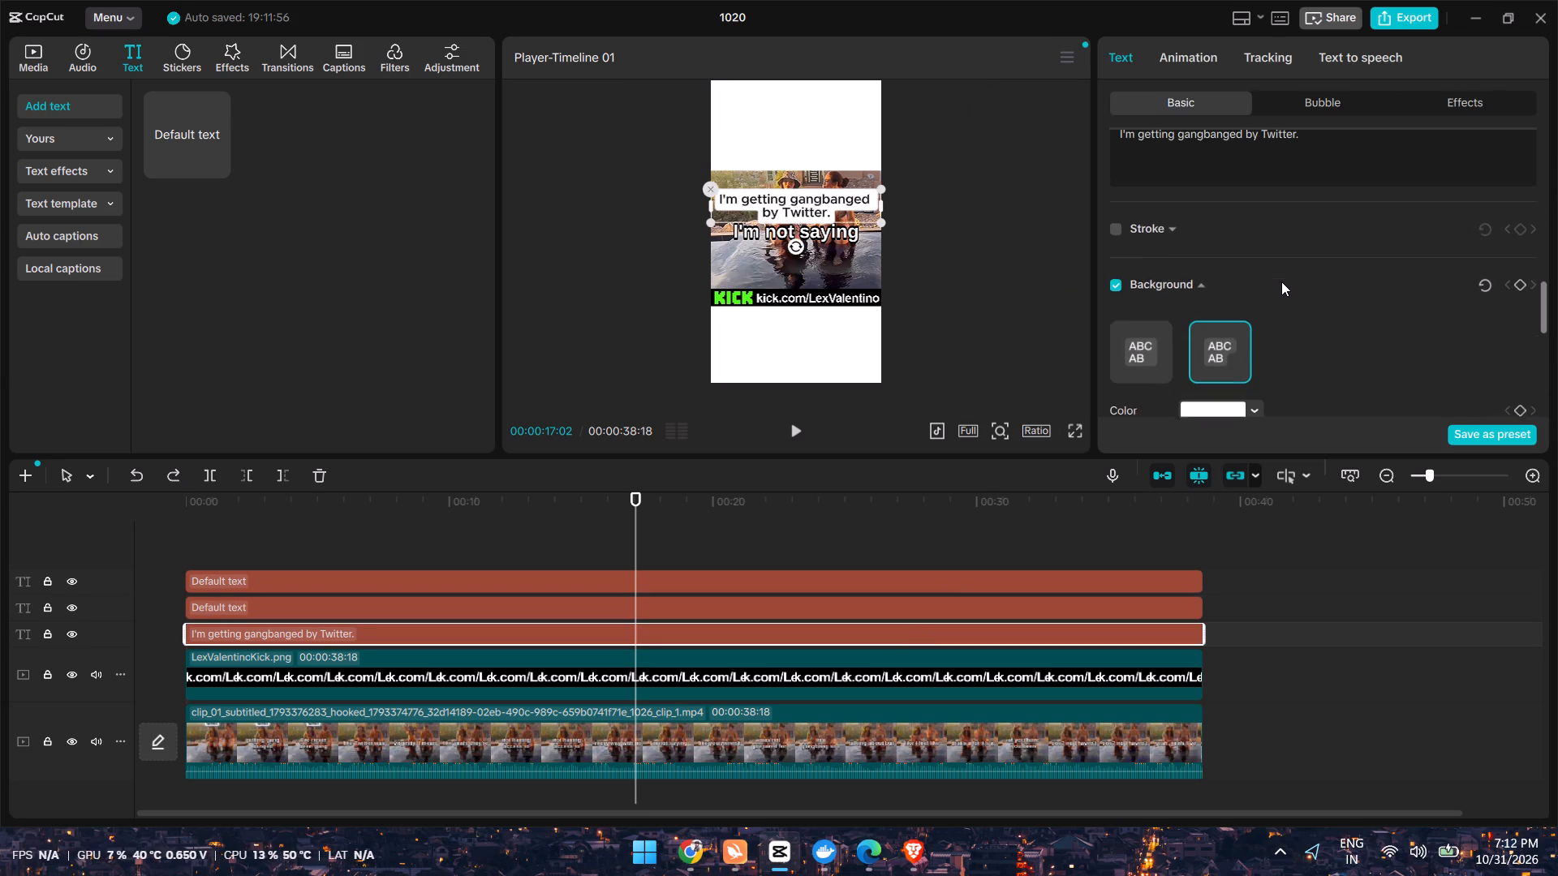
{"action": "left_click", "coordinate": [1134, 337]}
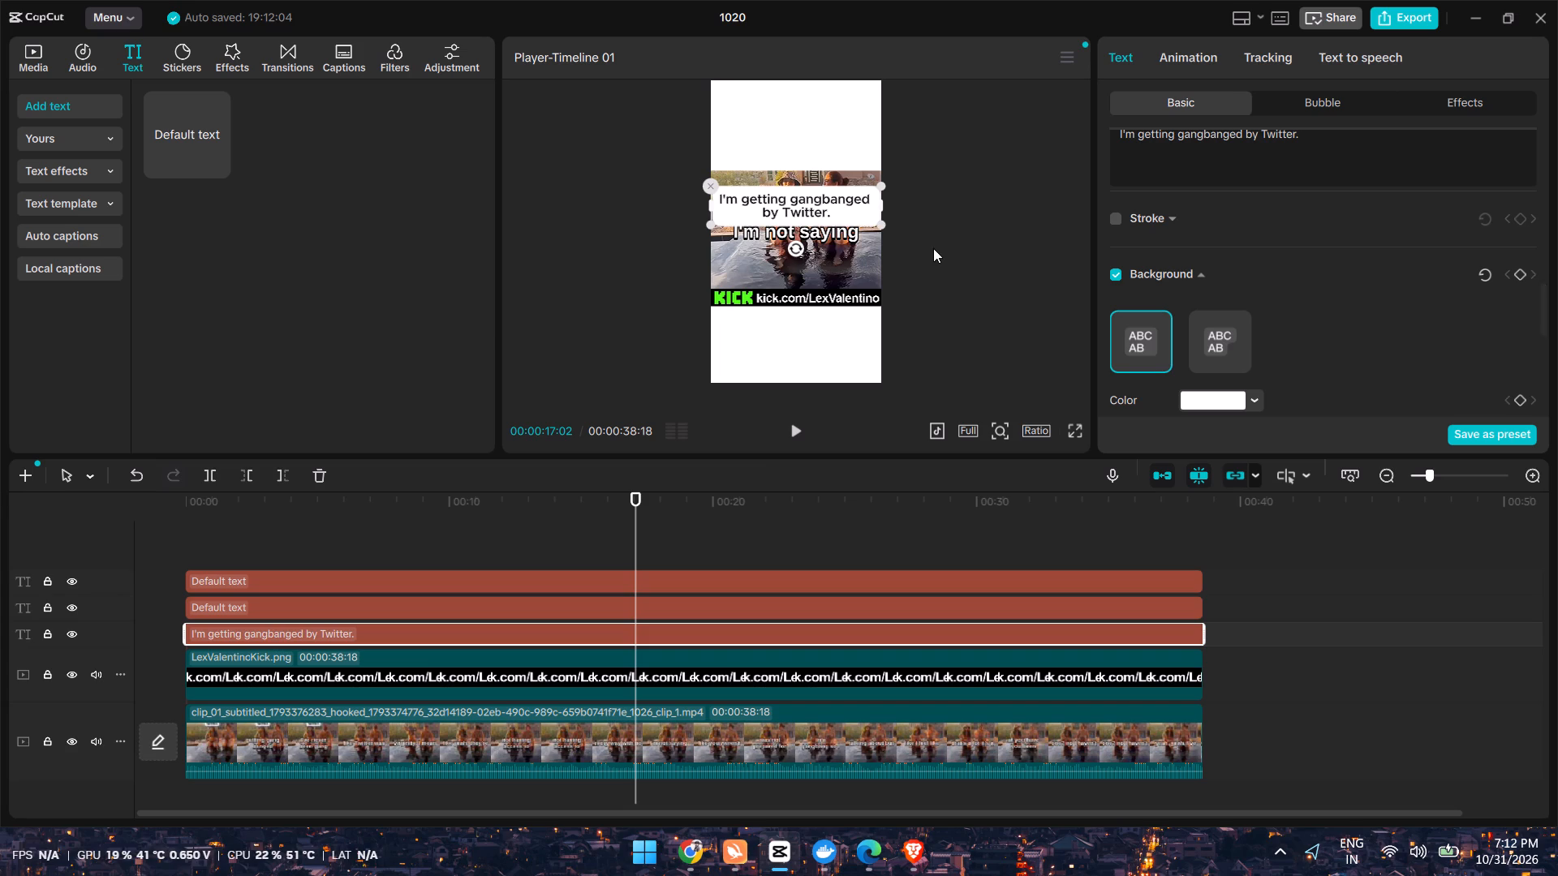
{"action": "left_click", "coordinate": [805, 204]}
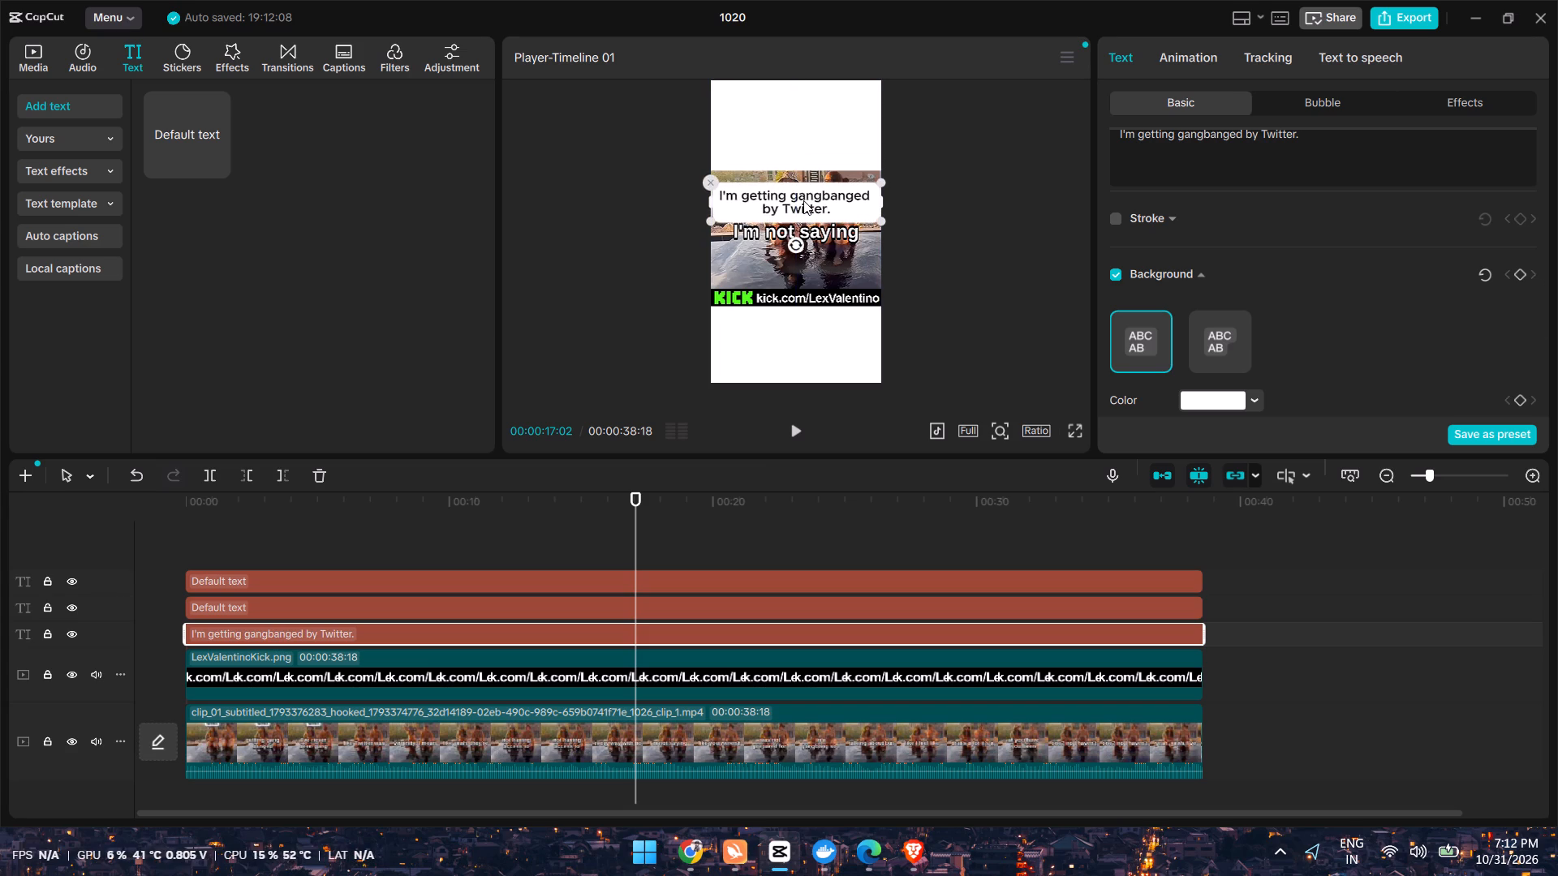
Shrink the top white box slightly and move it up to uncover more of the video above the headline.
{"action": "left_click", "coordinate": [825, 137]}
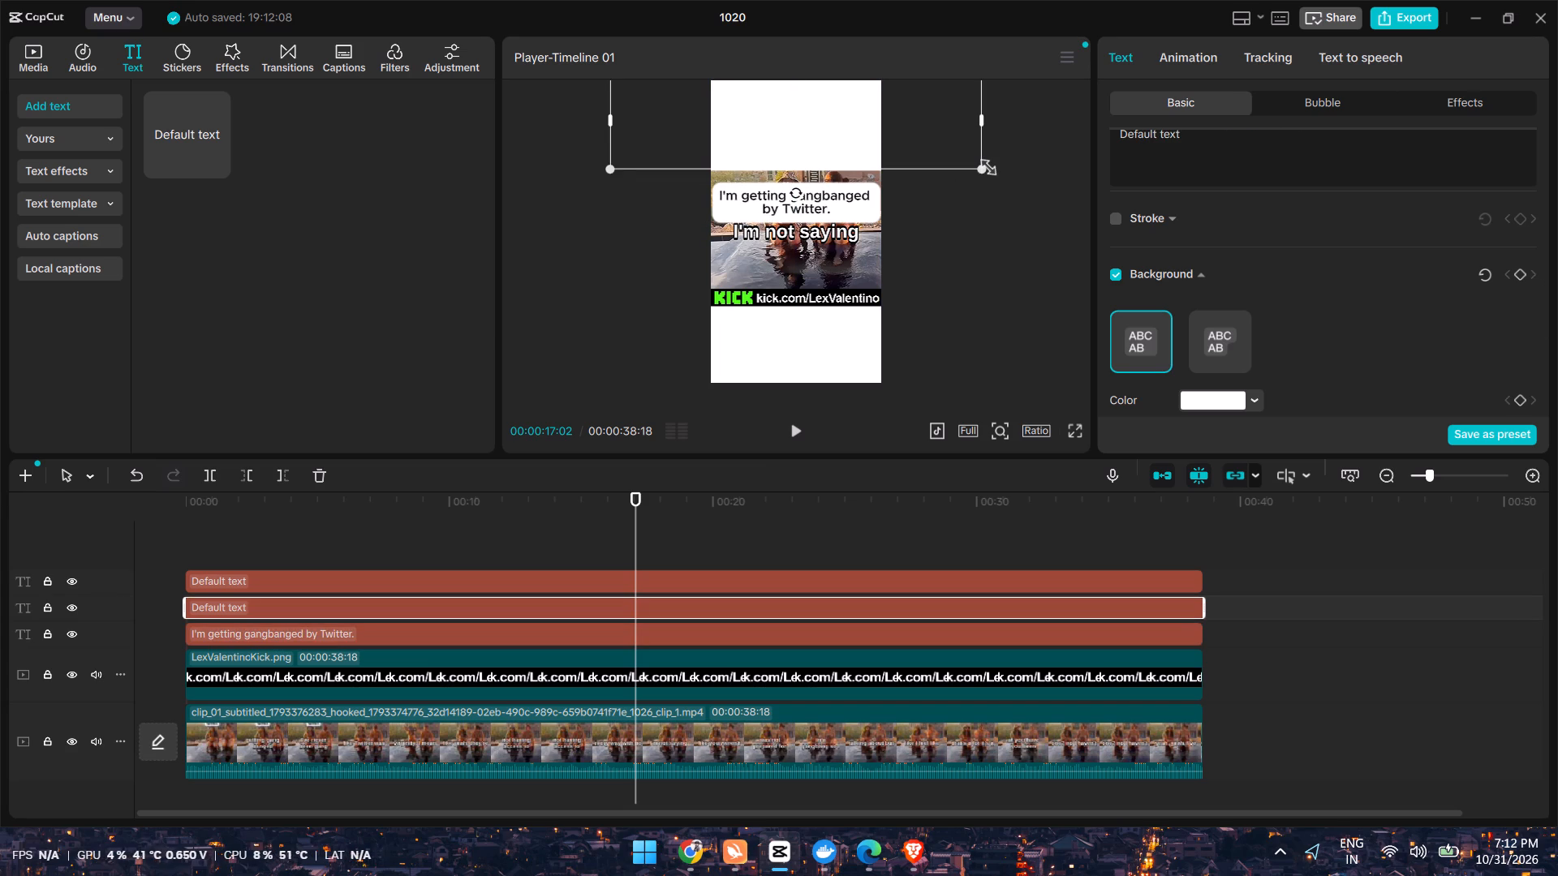
{"action": "left_click_drag", "start_coordinate": [983, 164], "coordinate": [976, 152]}
{"action": "left_click_drag", "start_coordinate": [809, 123], "coordinate": [810, 86]}
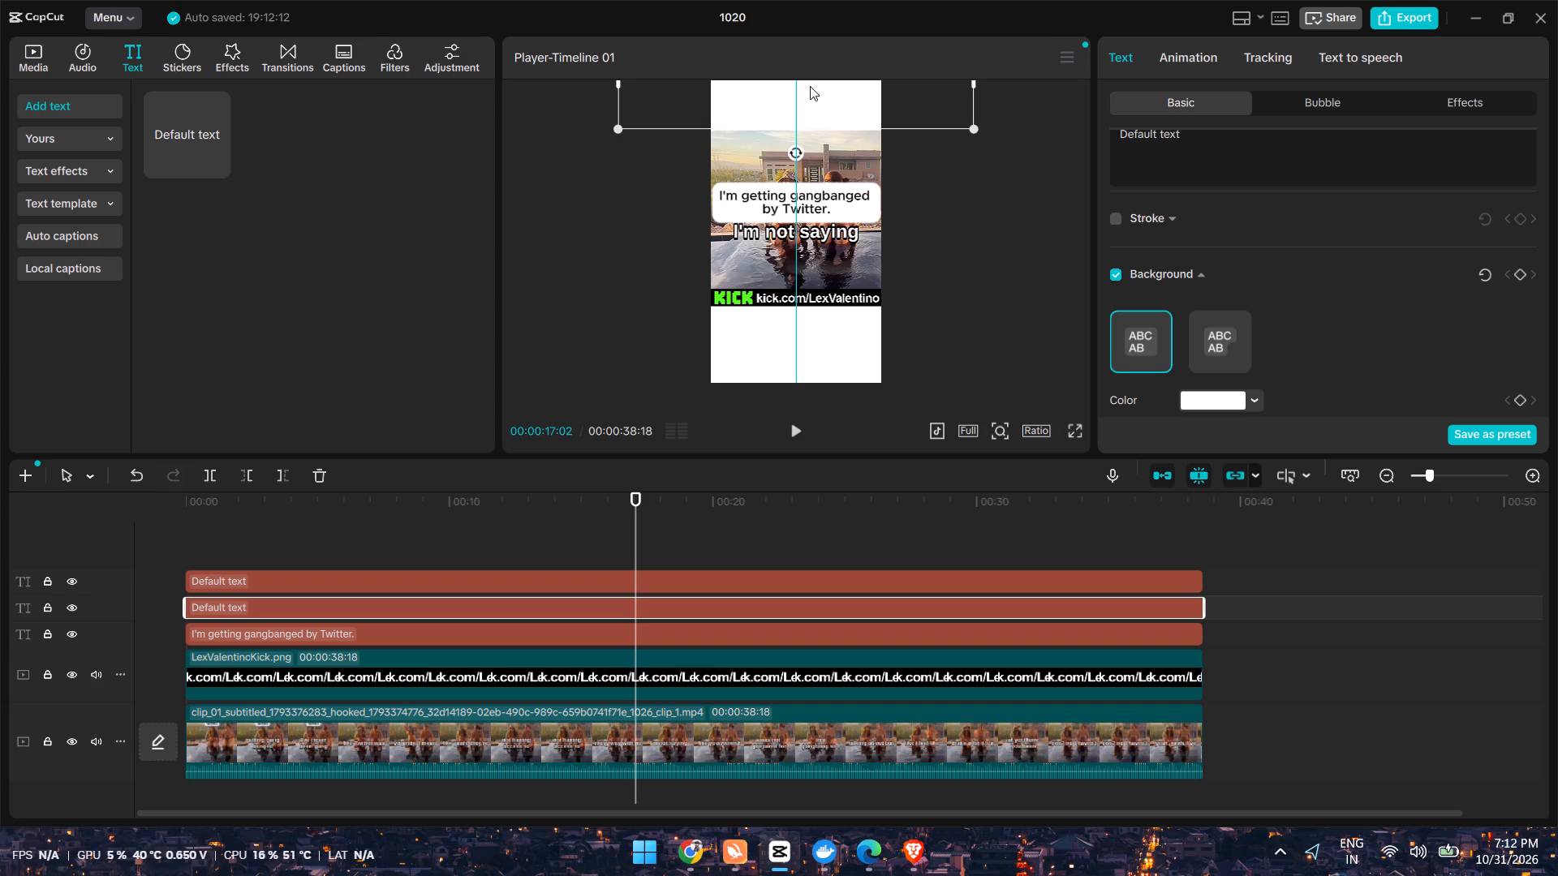
{"action": "left_click_drag", "start_coordinate": [810, 86], "coordinate": [810, 99]}
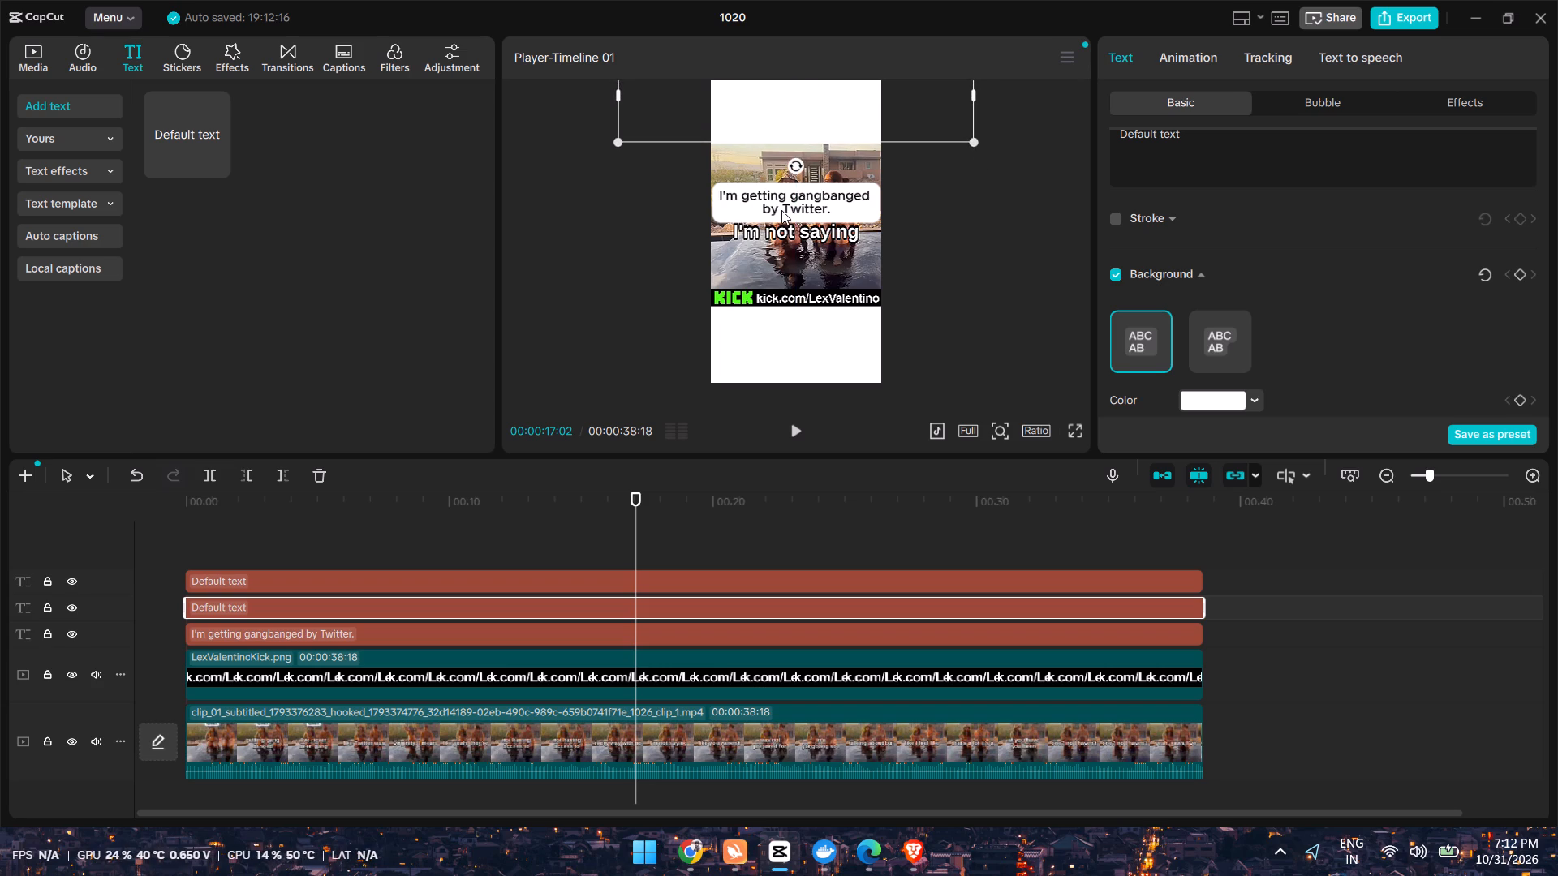
Move the headline up, centred, so its white background overlaps the lower edge of the top white box.
{"action": "left_click_drag", "start_coordinate": [781, 207], "coordinate": [785, 167]}
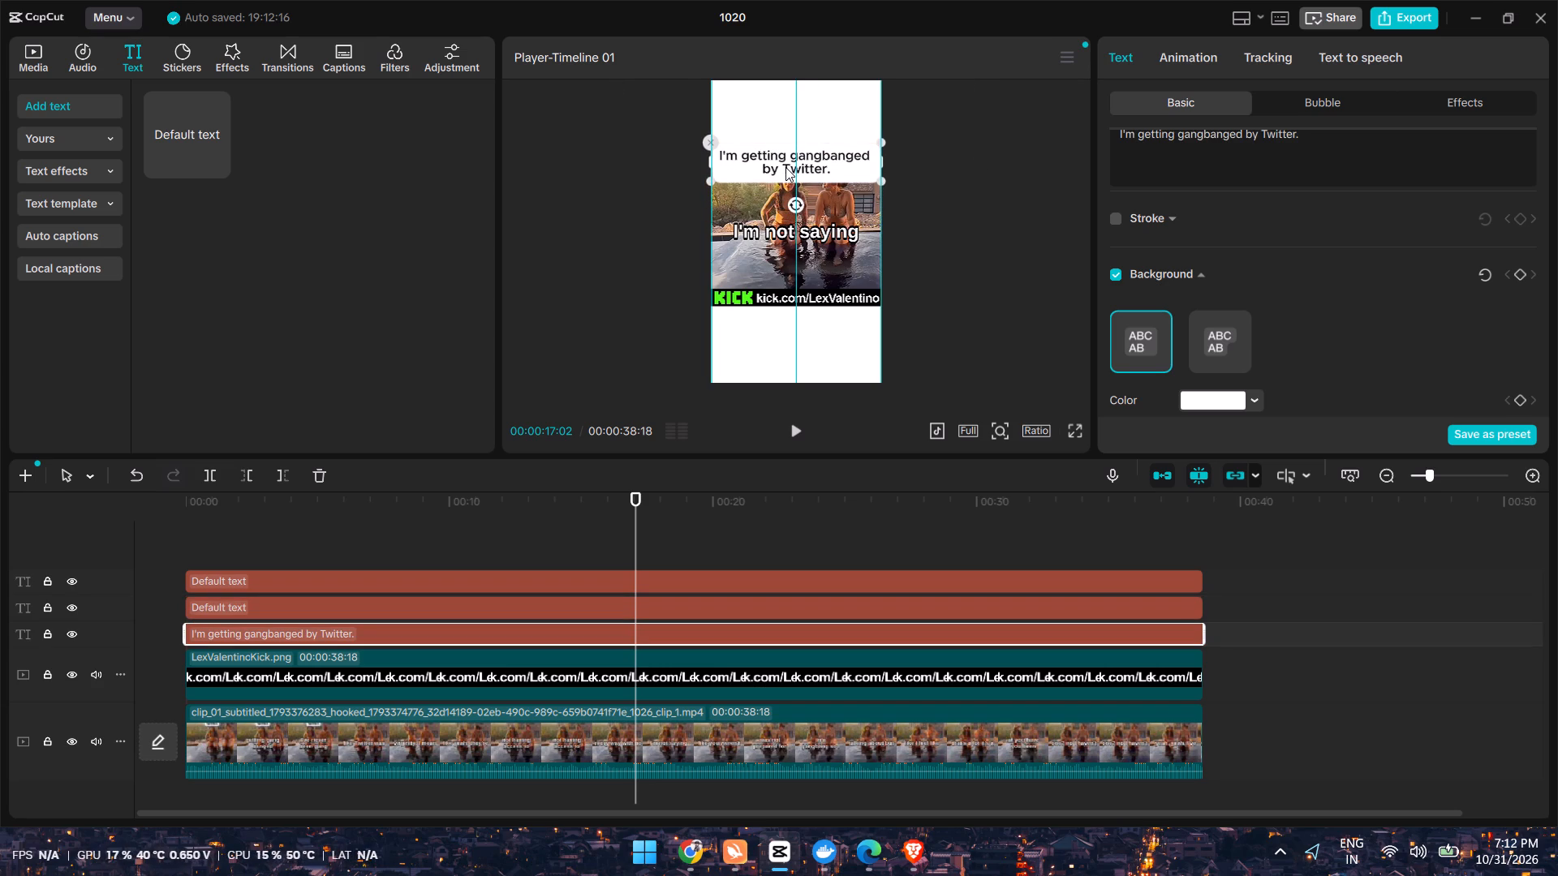
{"action": "left_click_drag", "start_coordinate": [785, 167], "coordinate": [785, 160]}
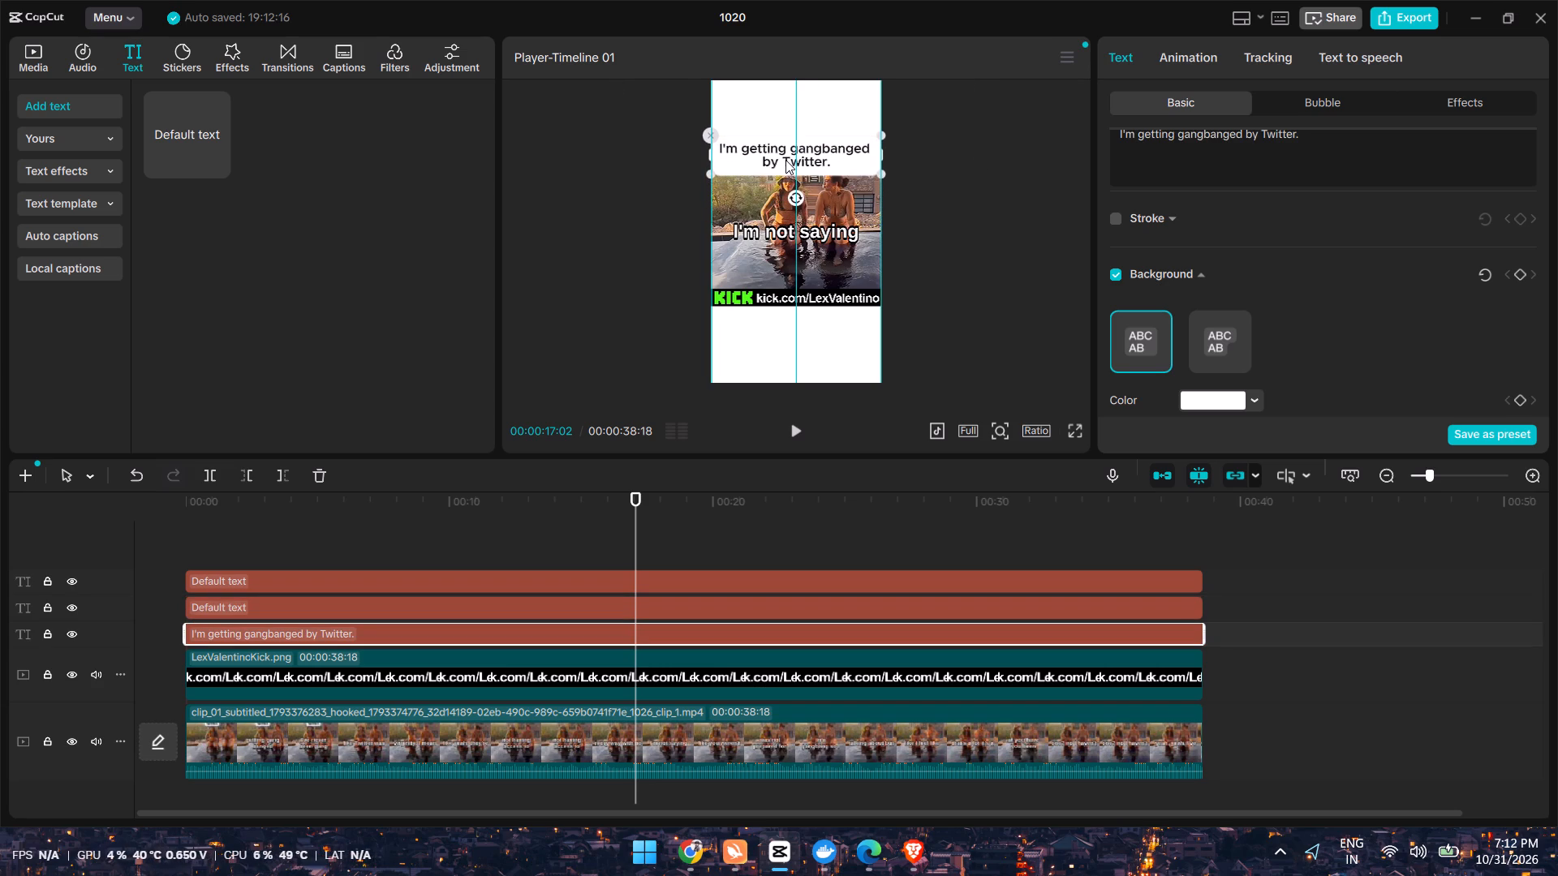
{"action": "left_click_drag", "start_coordinate": [785, 160], "coordinate": [785, 161]}
{"action": "left_click", "coordinate": [1032, 255]}
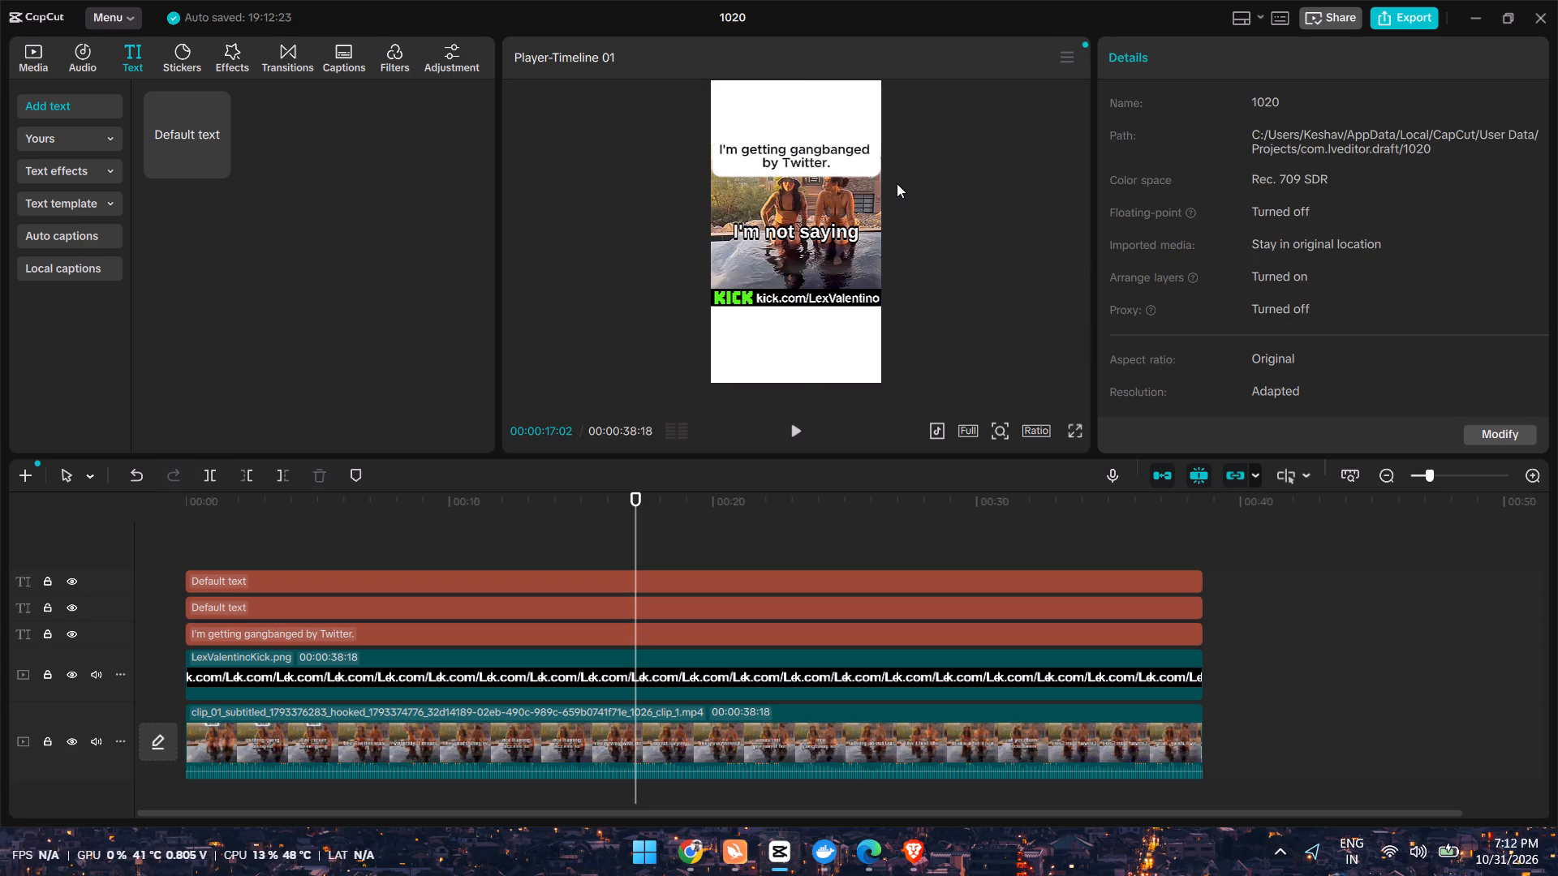
Raise the top white box a little further, so its lower edge sits just above the headline's wording.
{"action": "left_click_drag", "start_coordinate": [847, 108], "coordinate": [850, 99]}
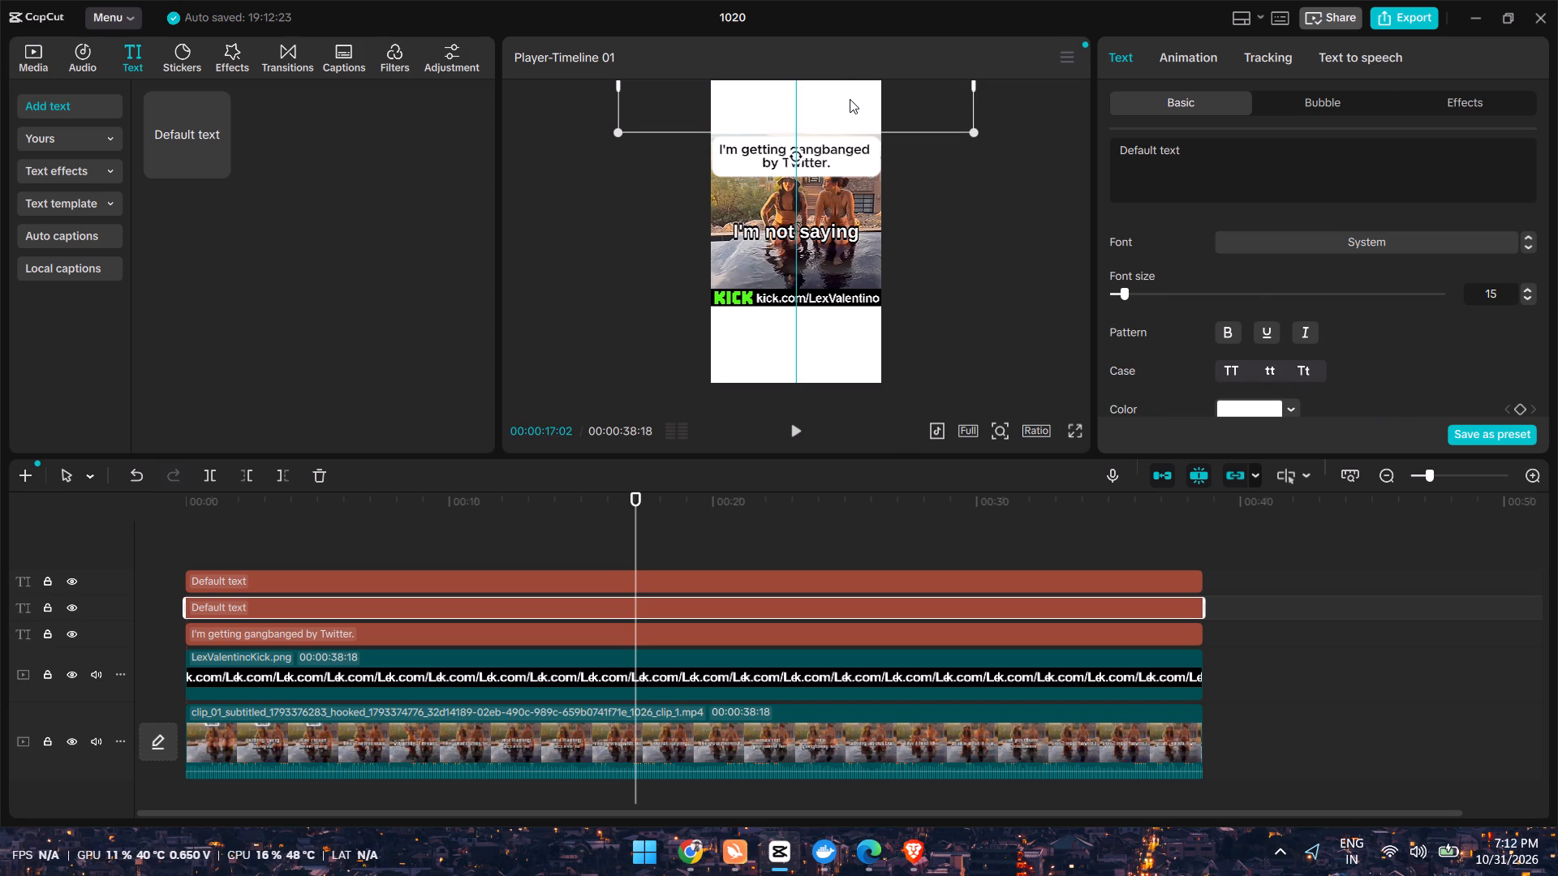
{"action": "left_click_drag", "start_coordinate": [850, 99], "coordinate": [850, 101]}
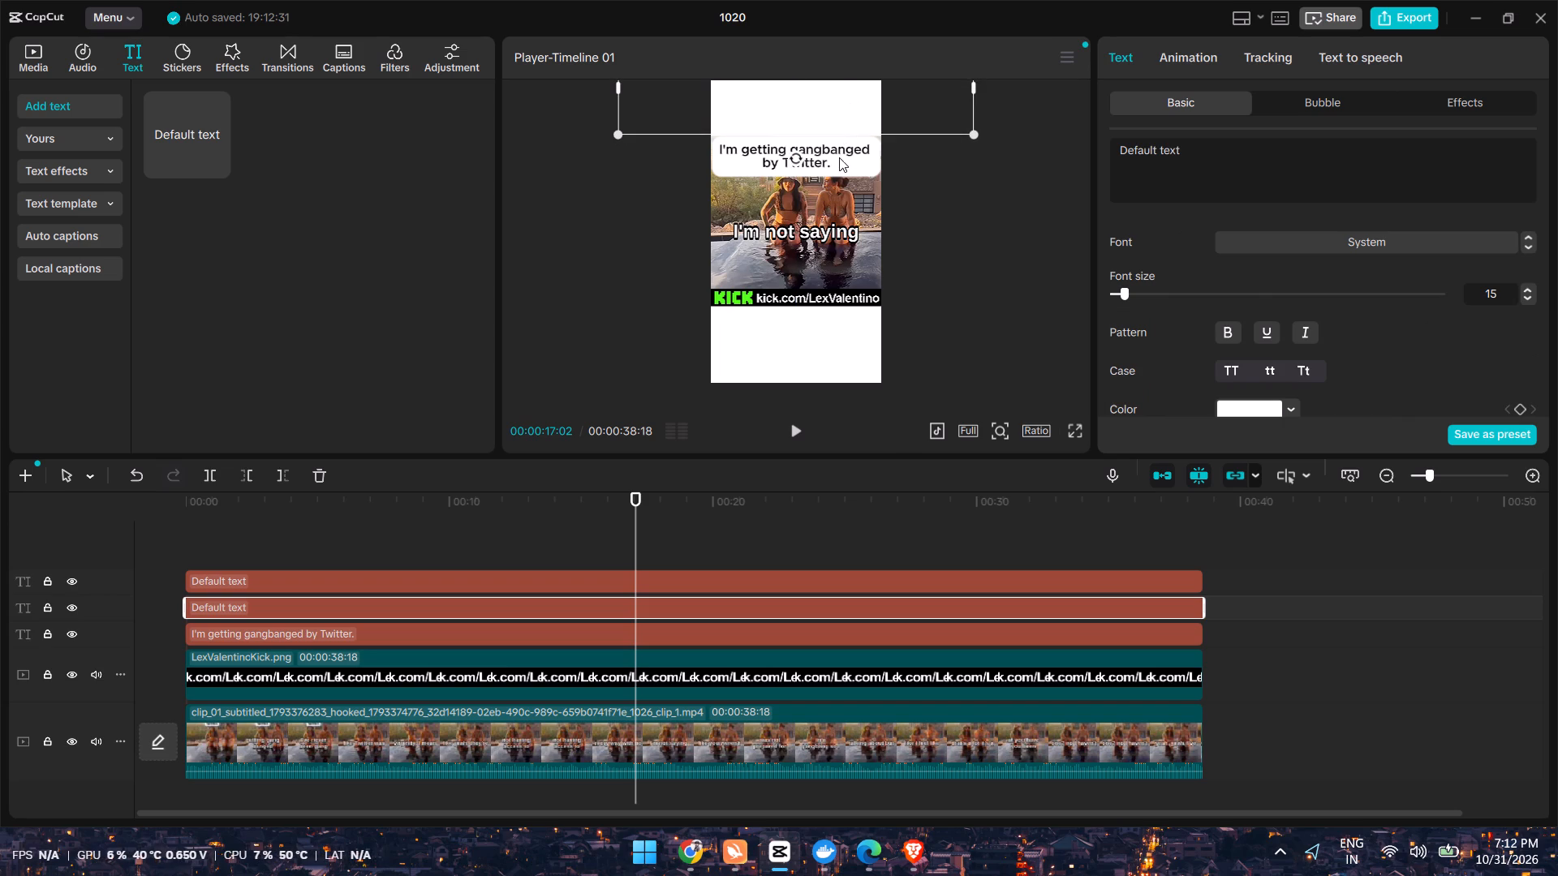
Nudge the headline slightly up, keeping it centred and its background joined to the top white box.
{"action": "left_click", "coordinate": [839, 157]}
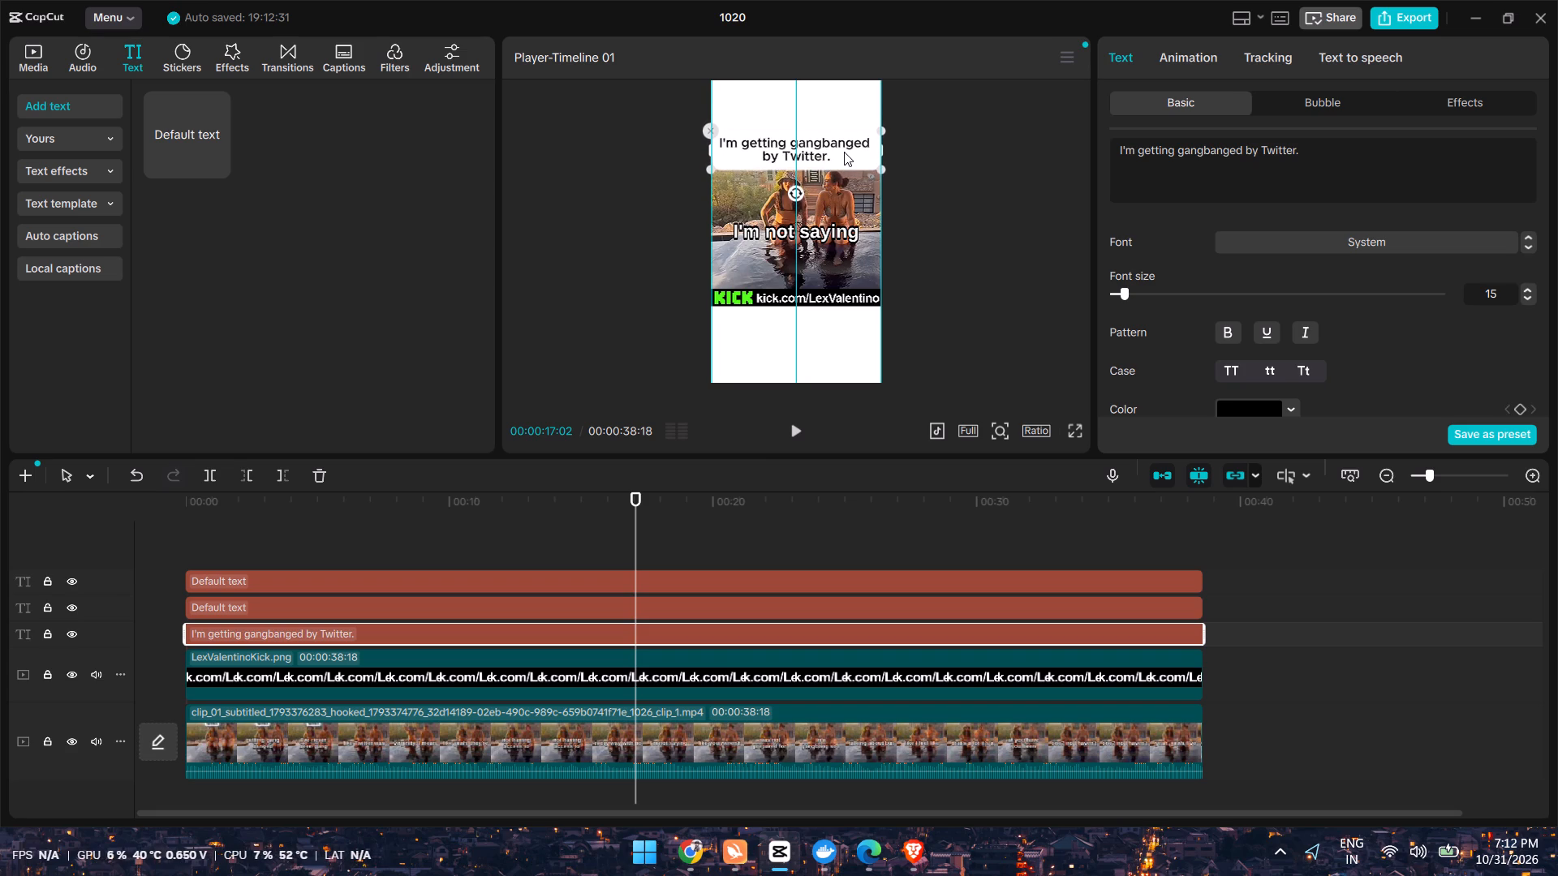
{"action": "left_click", "coordinate": [844, 154]}
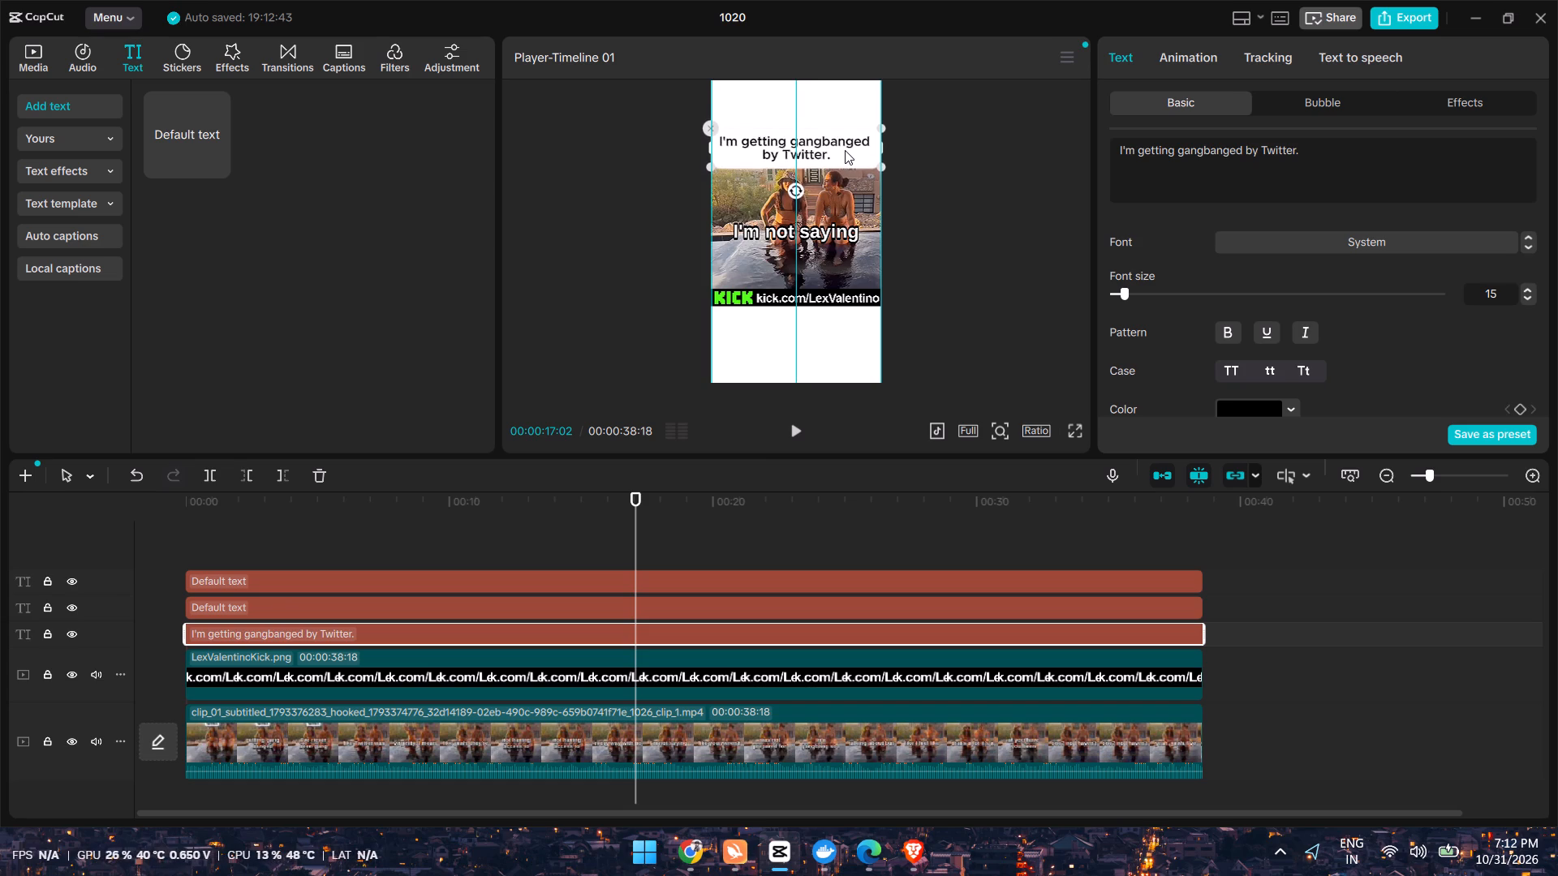
{"action": "left_click", "coordinate": [962, 161]}
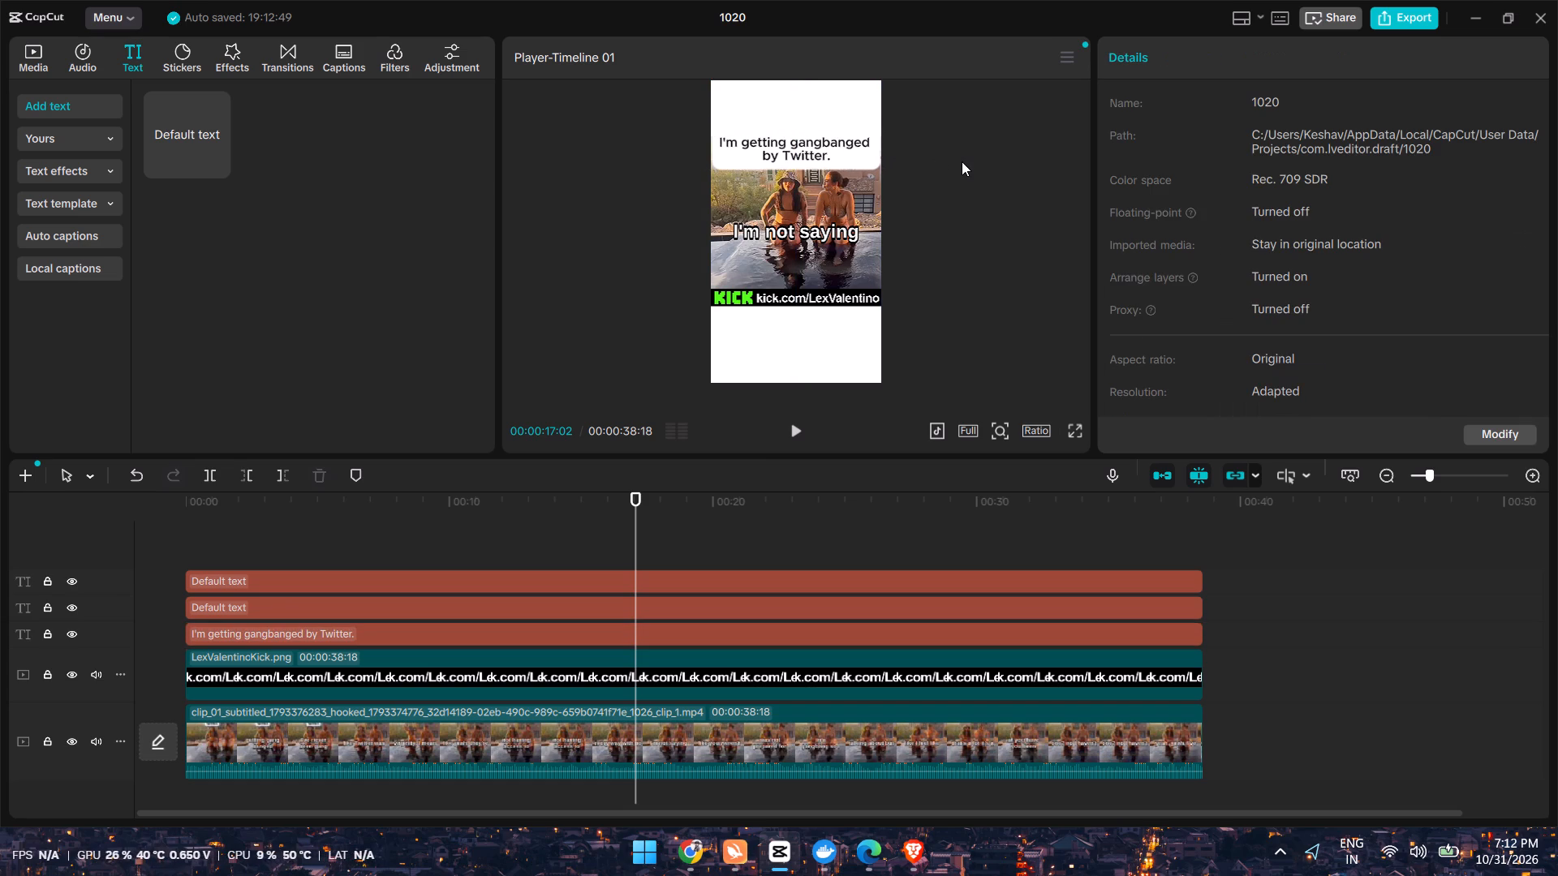
{"action": "left_click", "coordinate": [654, 209]}
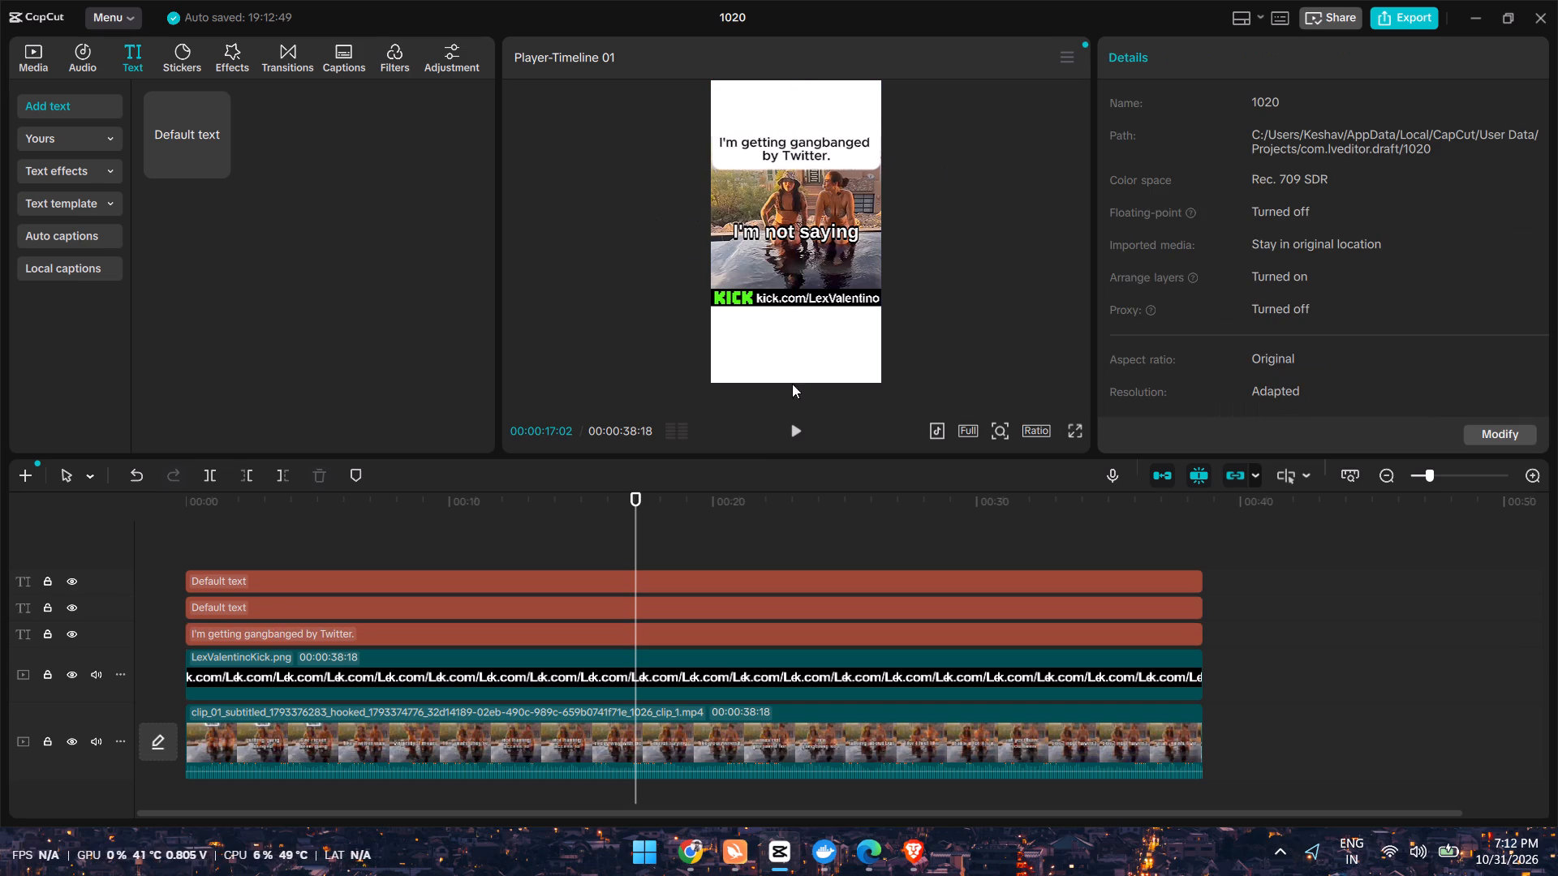
Play a short stretch of the video to check the headline, subtitles and banner layout, and pause it.
{"action": "left_click", "coordinate": [791, 434]}
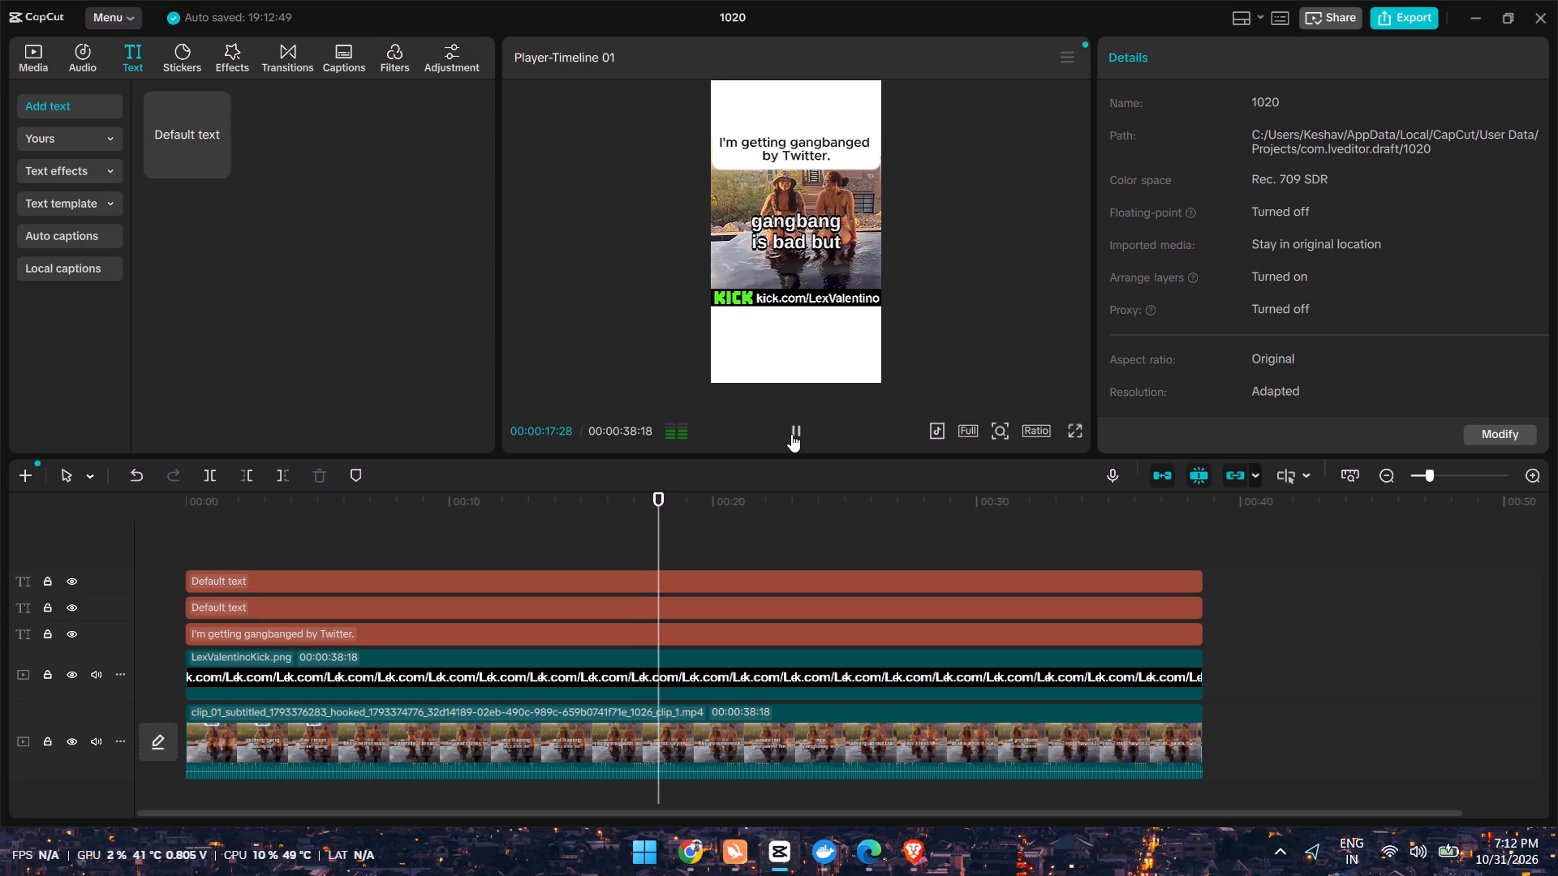
{"action": "left_click", "coordinate": [791, 434]}
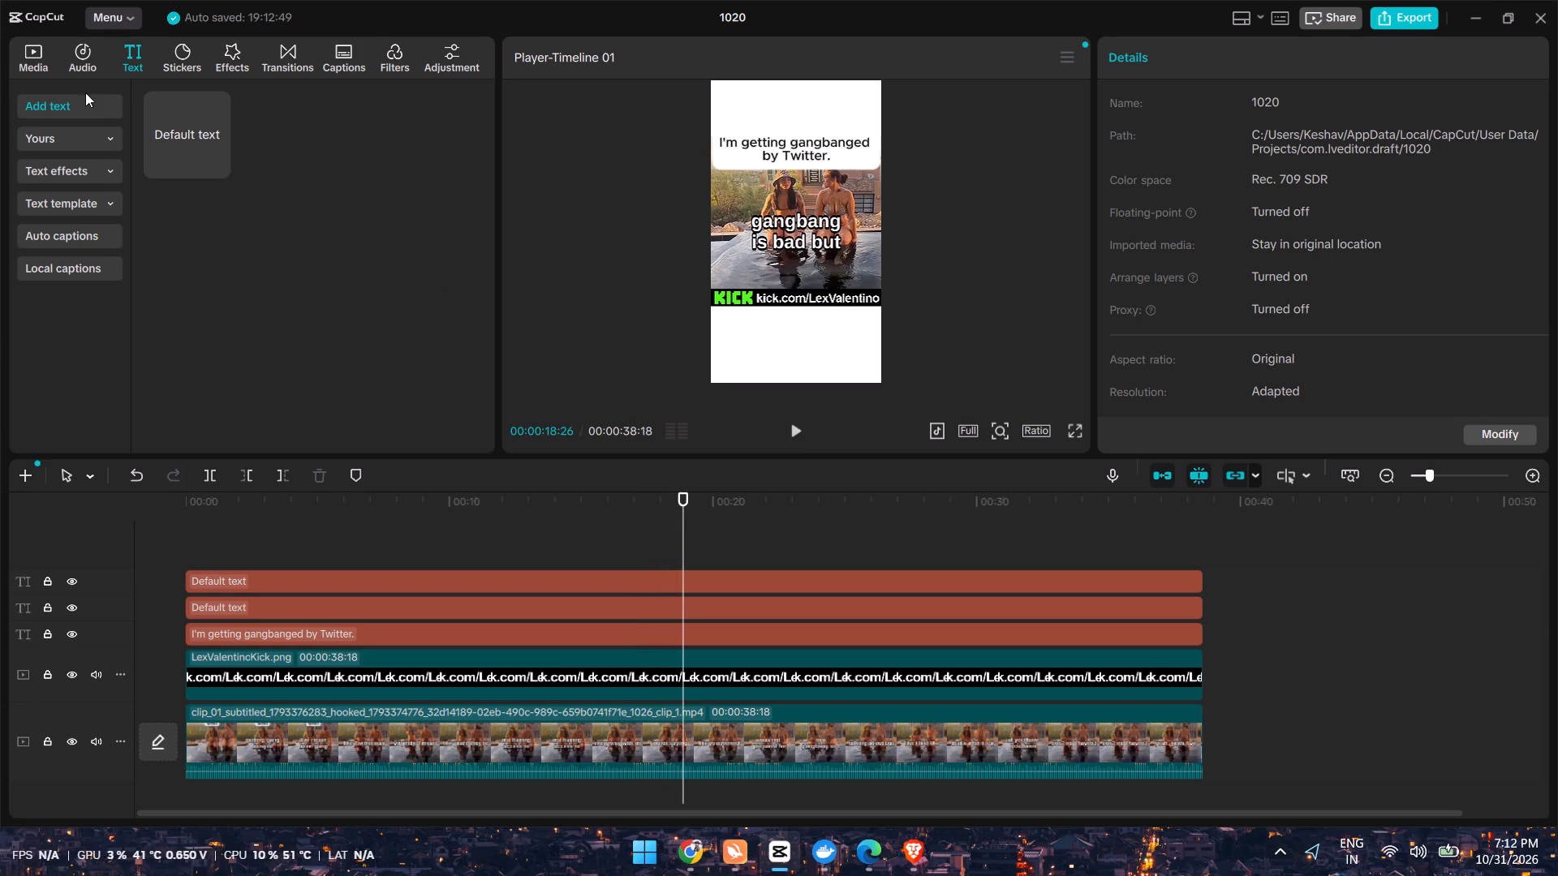
Open the project's imported media library.
{"action": "left_click", "coordinate": [34, 59]}
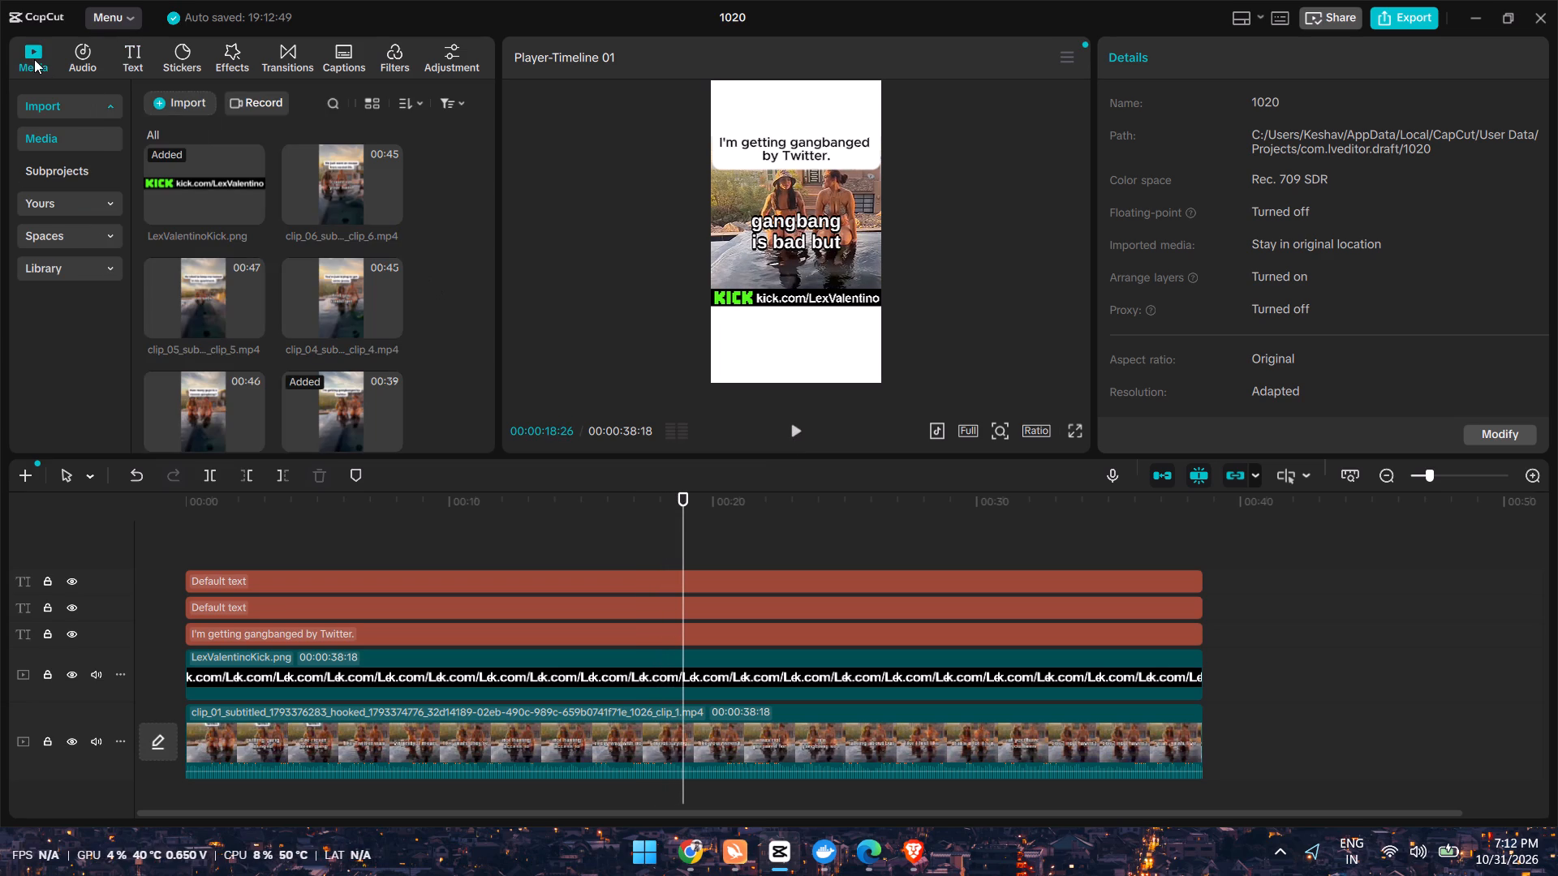
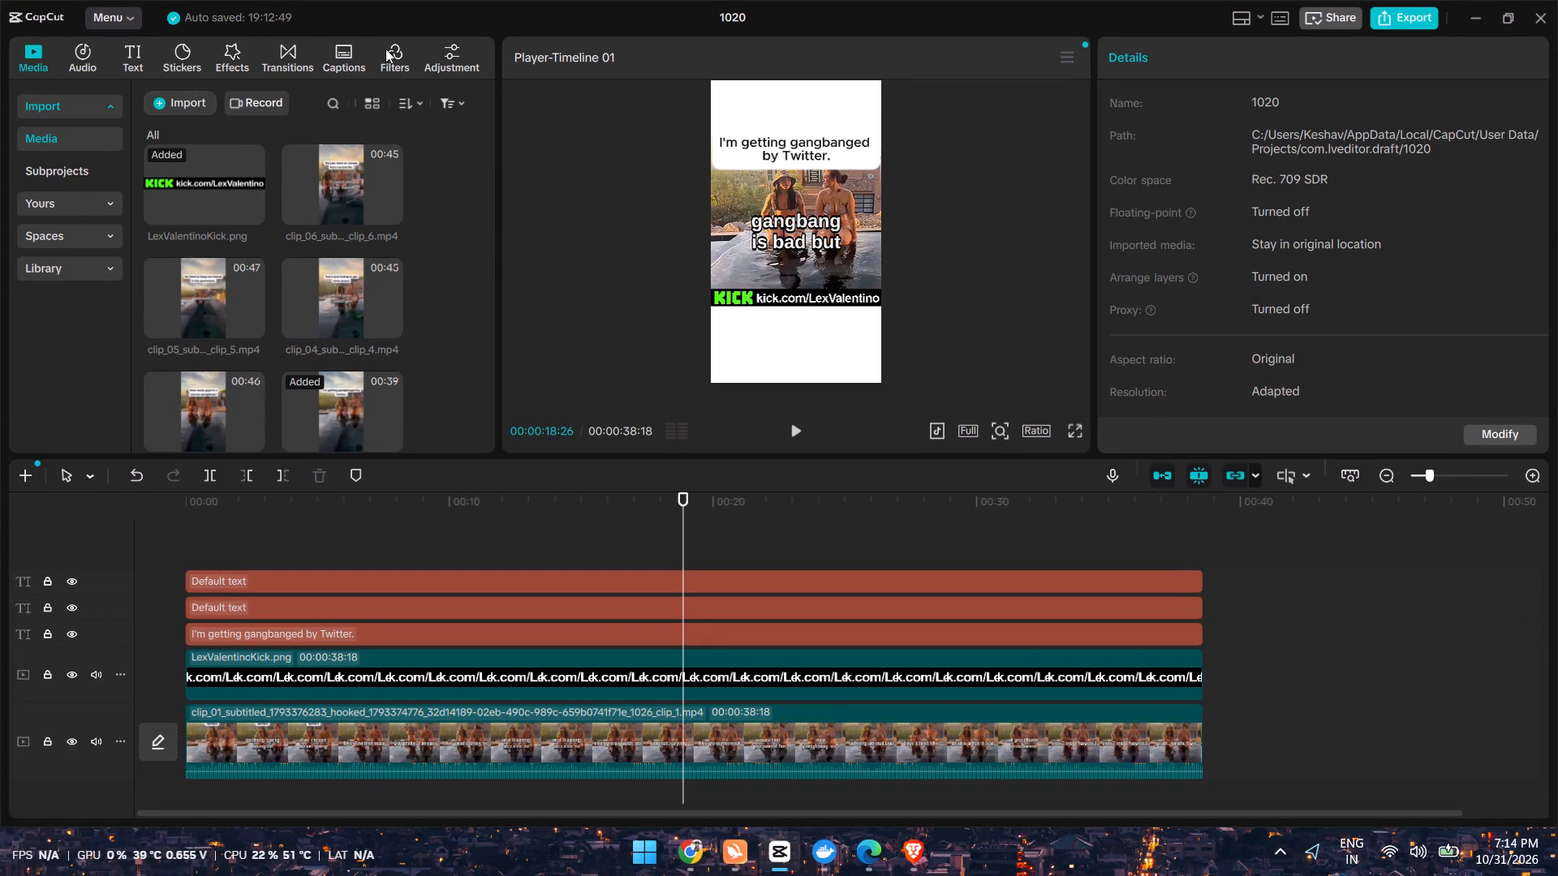
Play another short stretch of the video to check the framed layout, and pause it.
{"action": "left_click", "coordinate": [797, 427]}
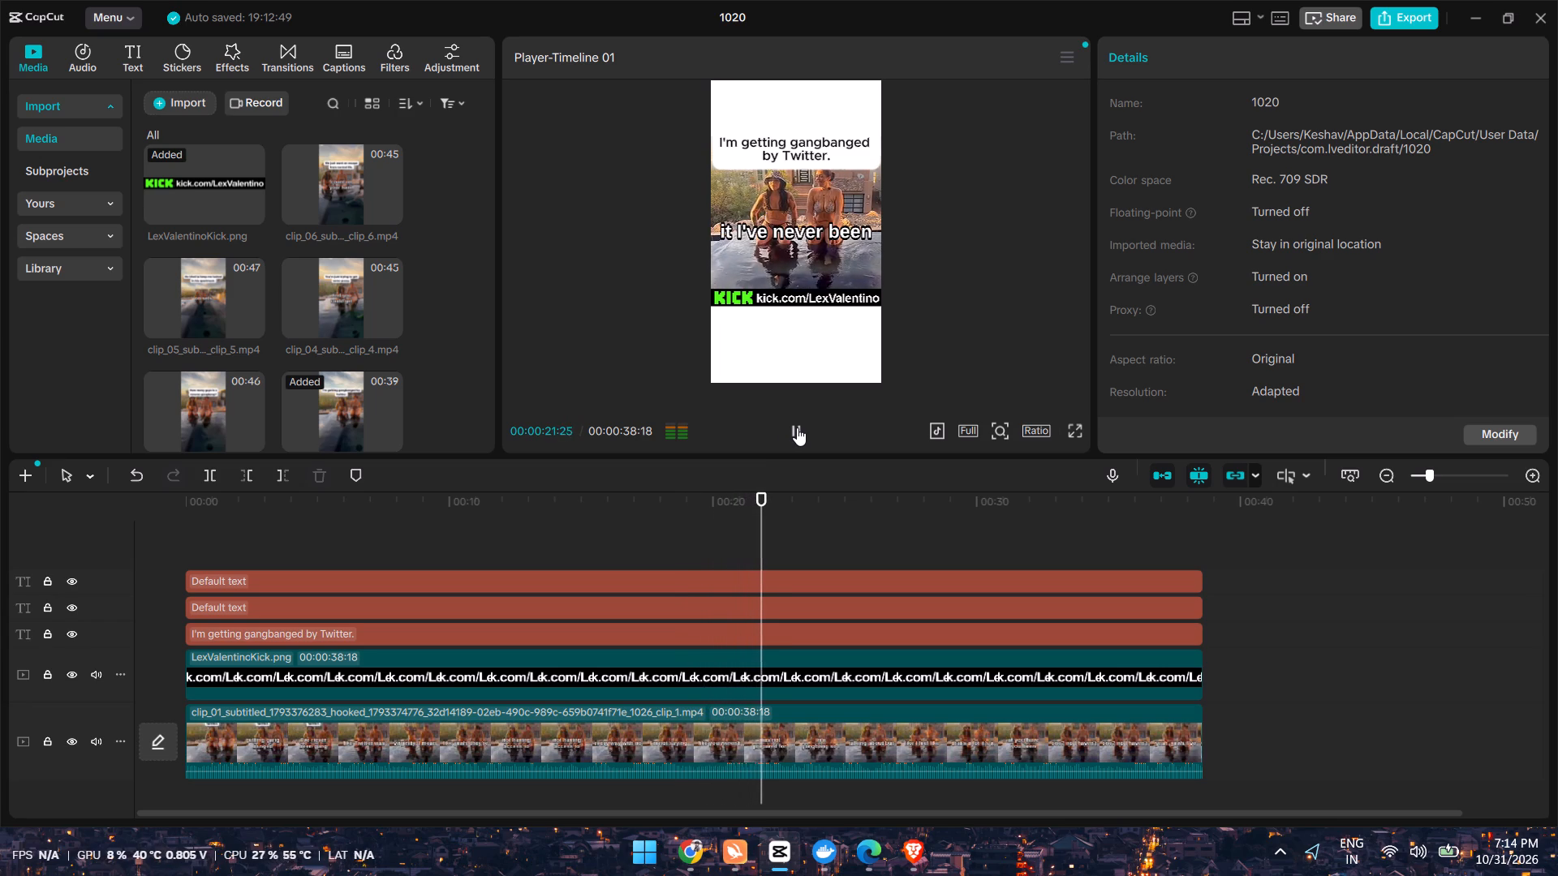
{"action": "left_click", "coordinate": [797, 427]}
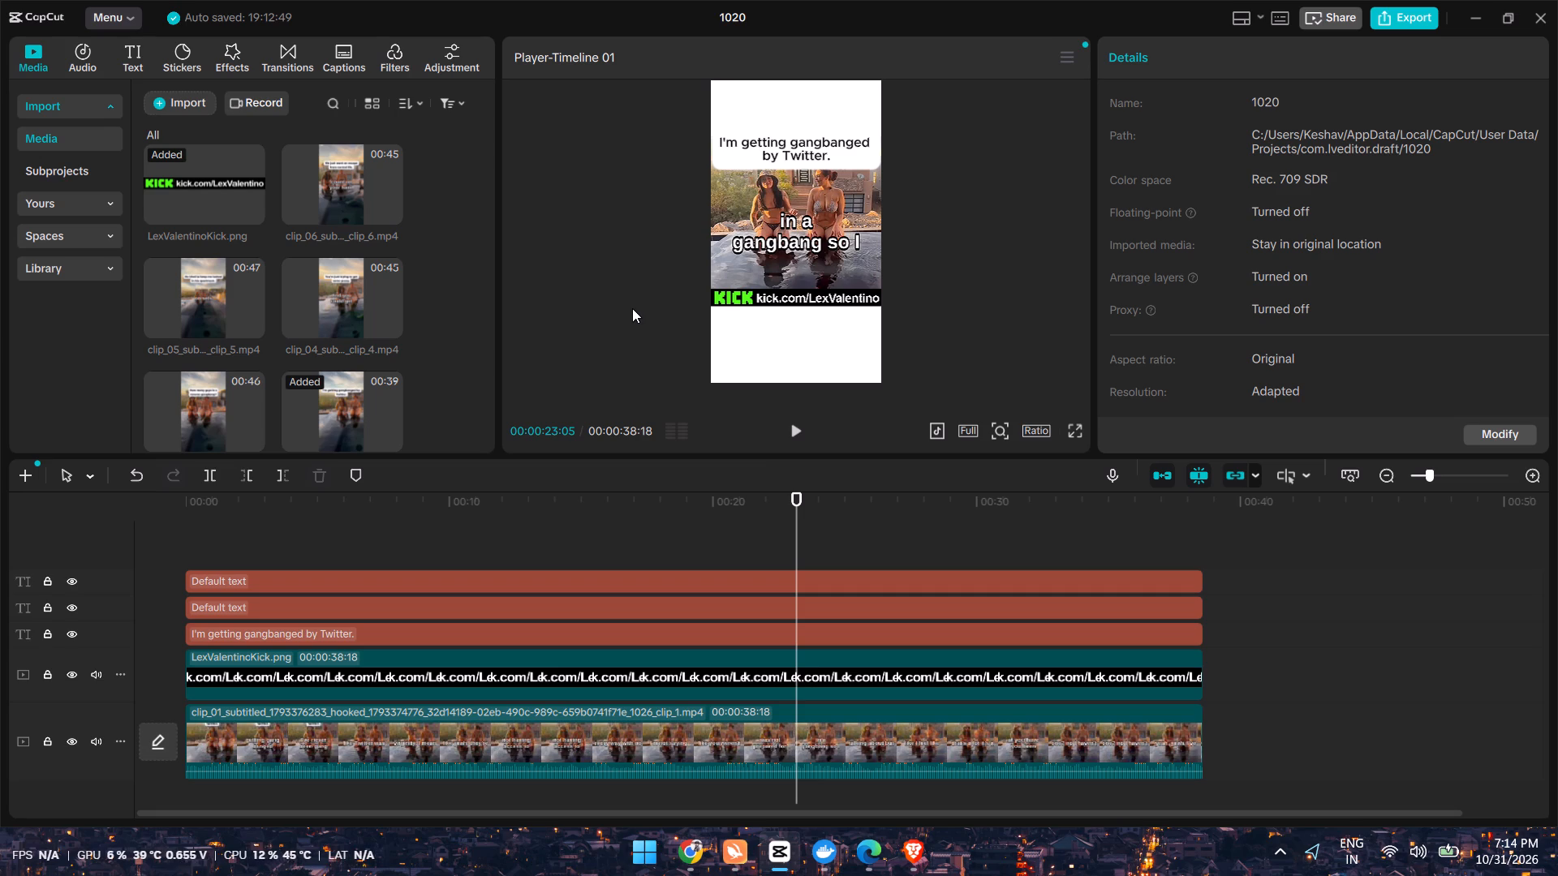
Browse the featured filters for a look that could suit the video.
{"action": "left_click", "coordinate": [388, 59]}
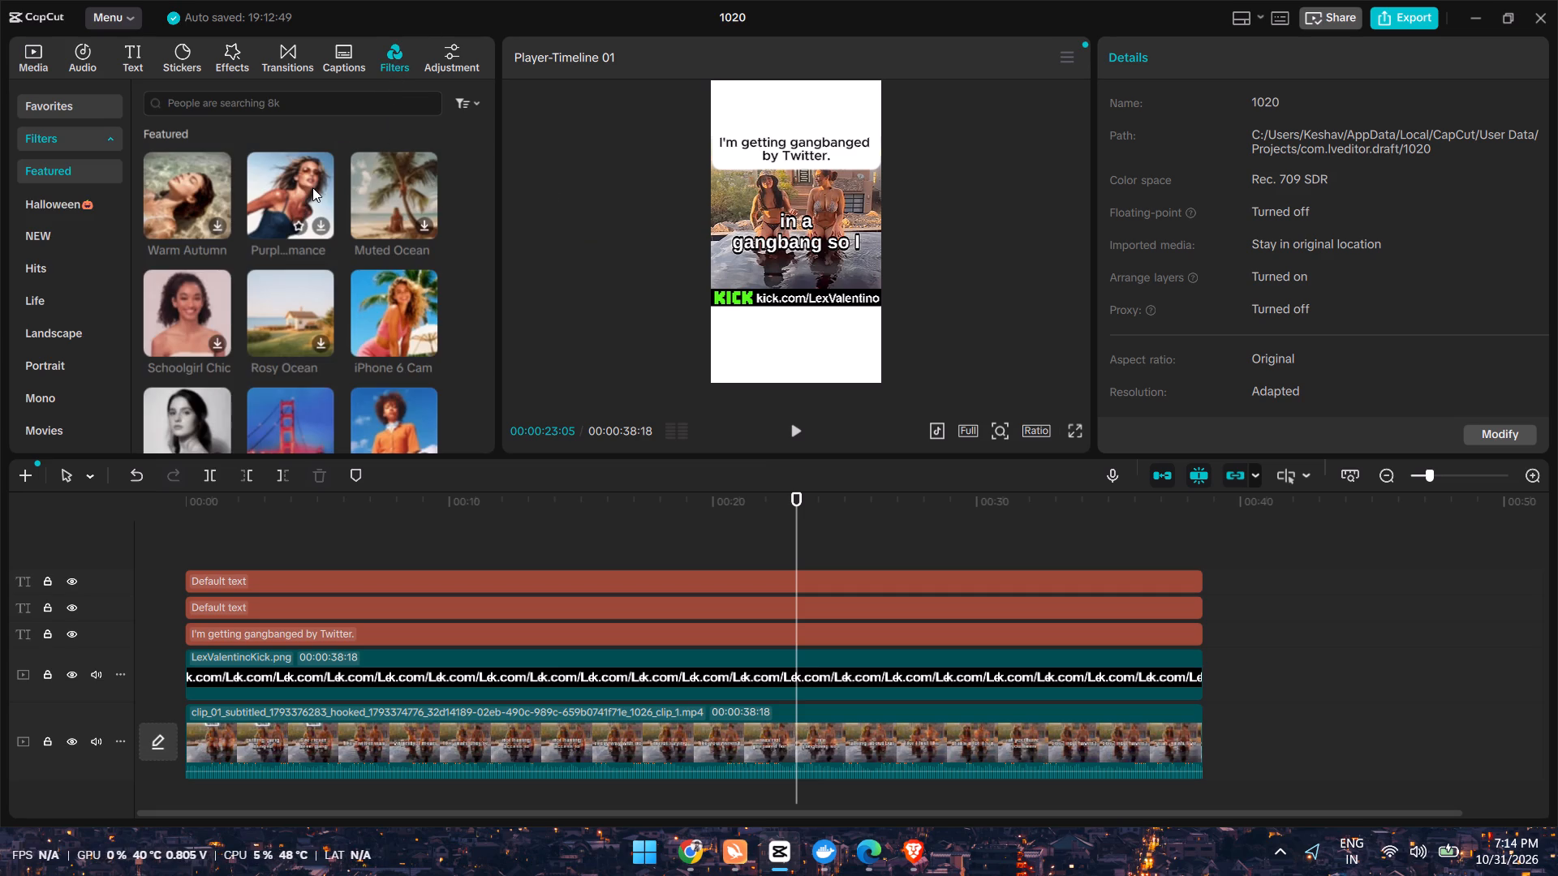
{"action": "scroll", "coordinate": [312, 187], "scroll_direction": "down", "scroll_amount": 1}
{"action": "scroll", "coordinate": [312, 187], "scroll_direction": "left", "scroll_amount": 1}
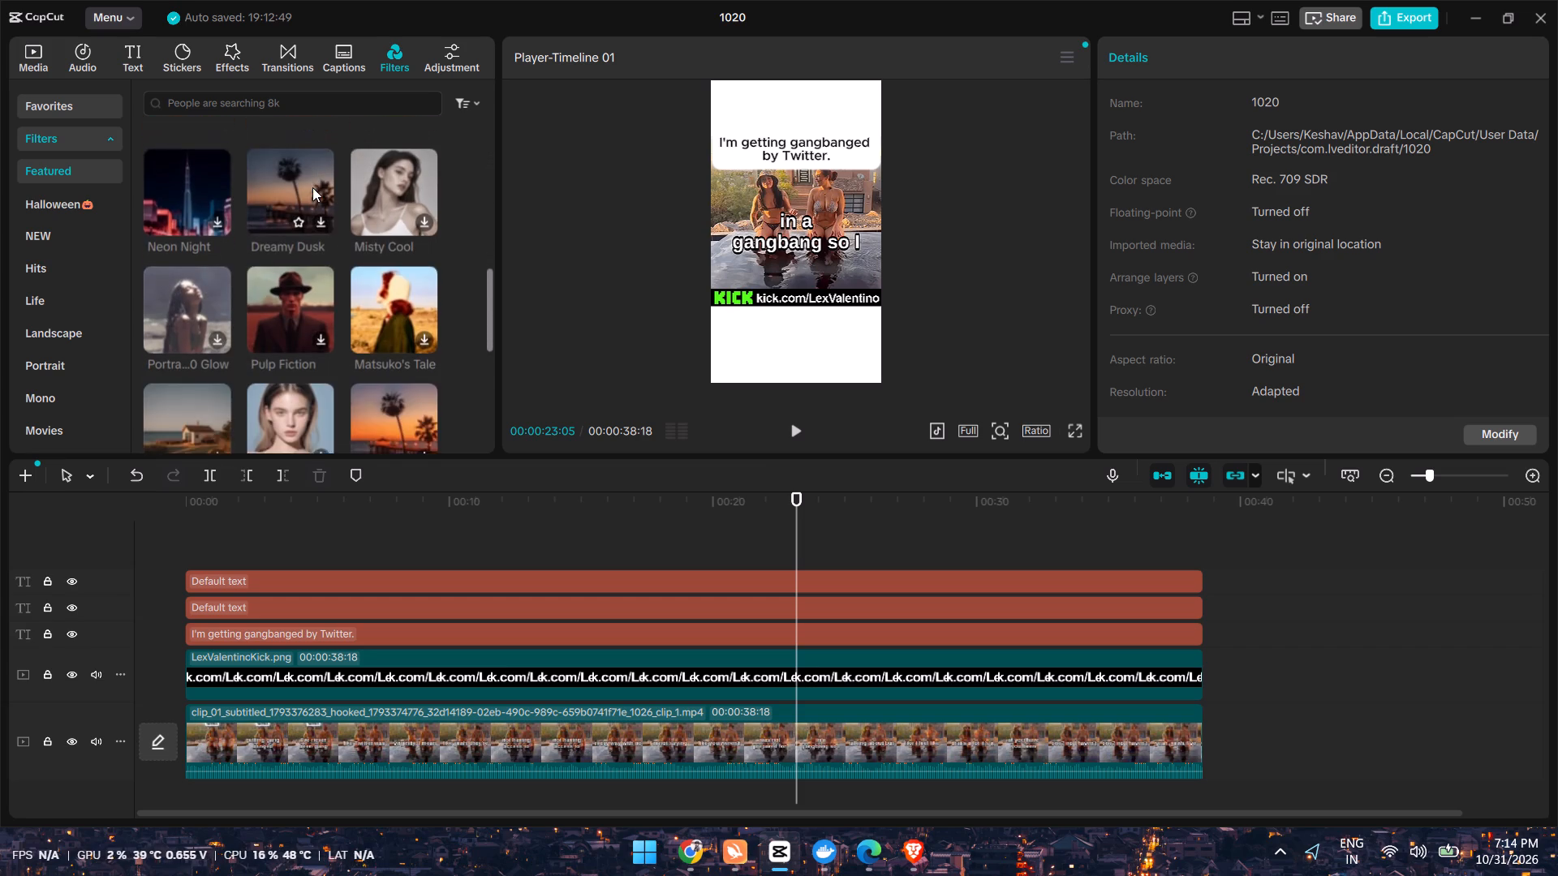
{"action": "scroll", "coordinate": [312, 187], "scroll_direction": "left", "scroll_amount": 2}
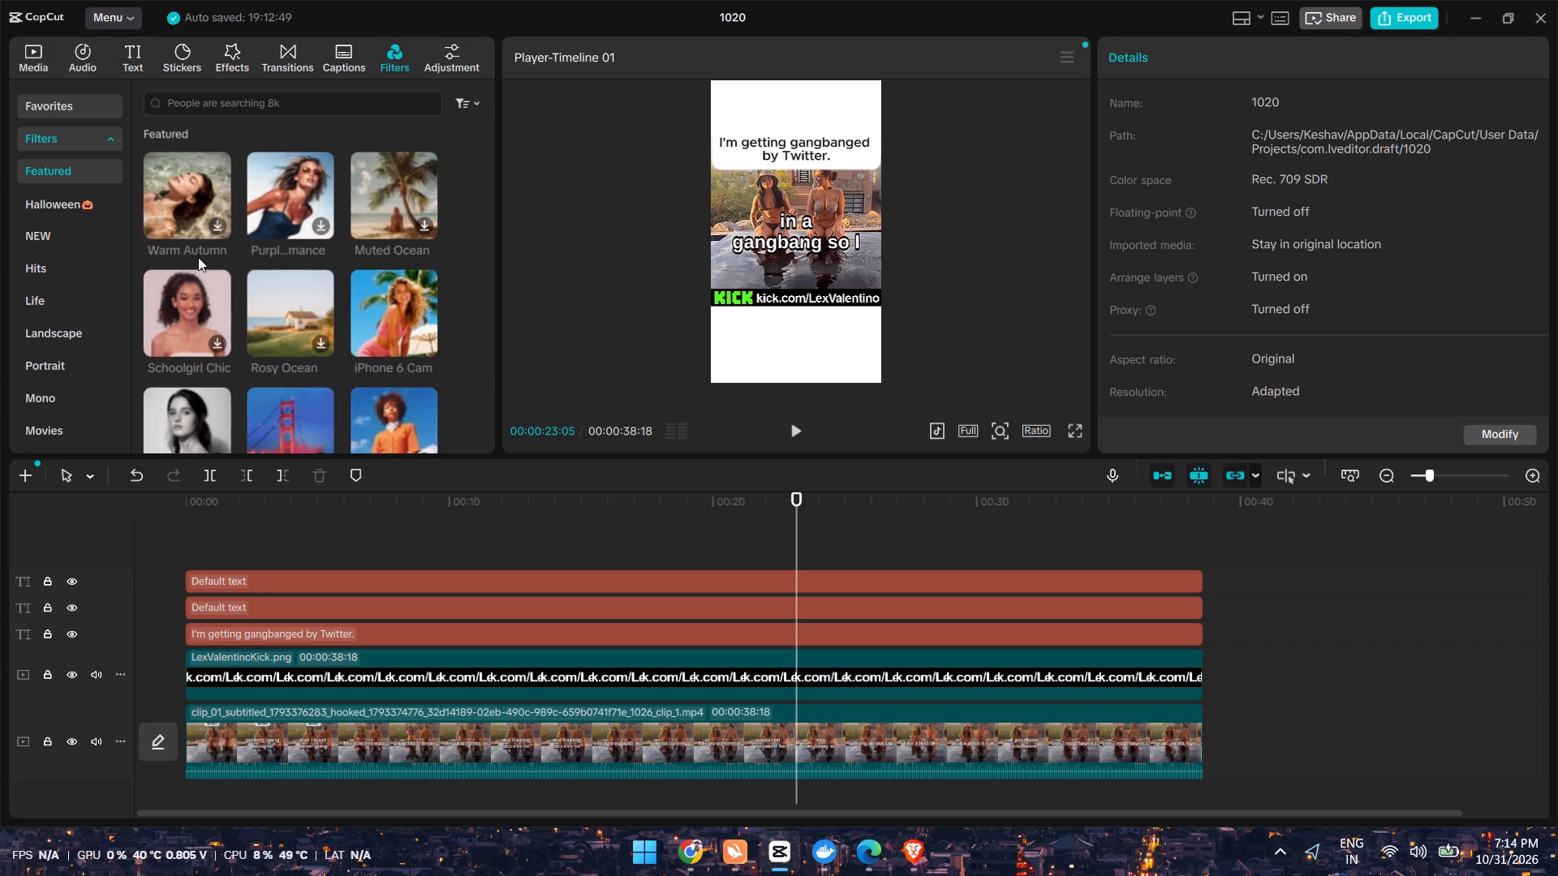
{"action": "scroll", "coordinate": [100, 328], "scroll_direction": "down", "scroll_amount": 5}
{"action": "scroll", "coordinate": [100, 328], "scroll_direction": "up", "scroll_amount": 10}
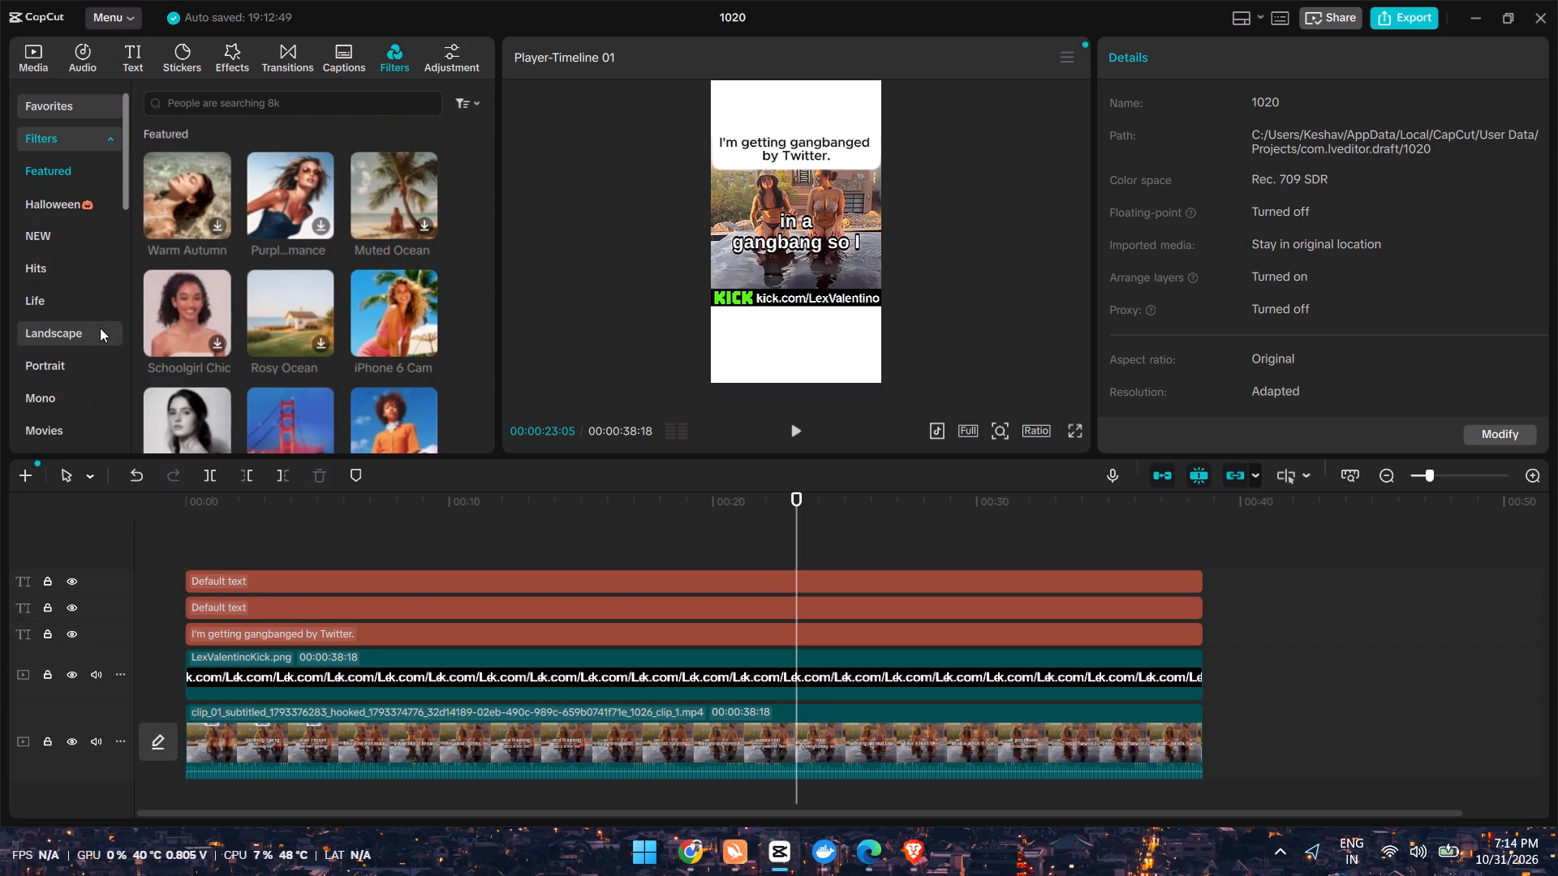
{"action": "scroll", "coordinate": [111, 326], "scroll_direction": "up", "scroll_amount": 4}
{"action": "scroll", "coordinate": [214, 296], "scroll_direction": "down", "scroll_amount": 1}
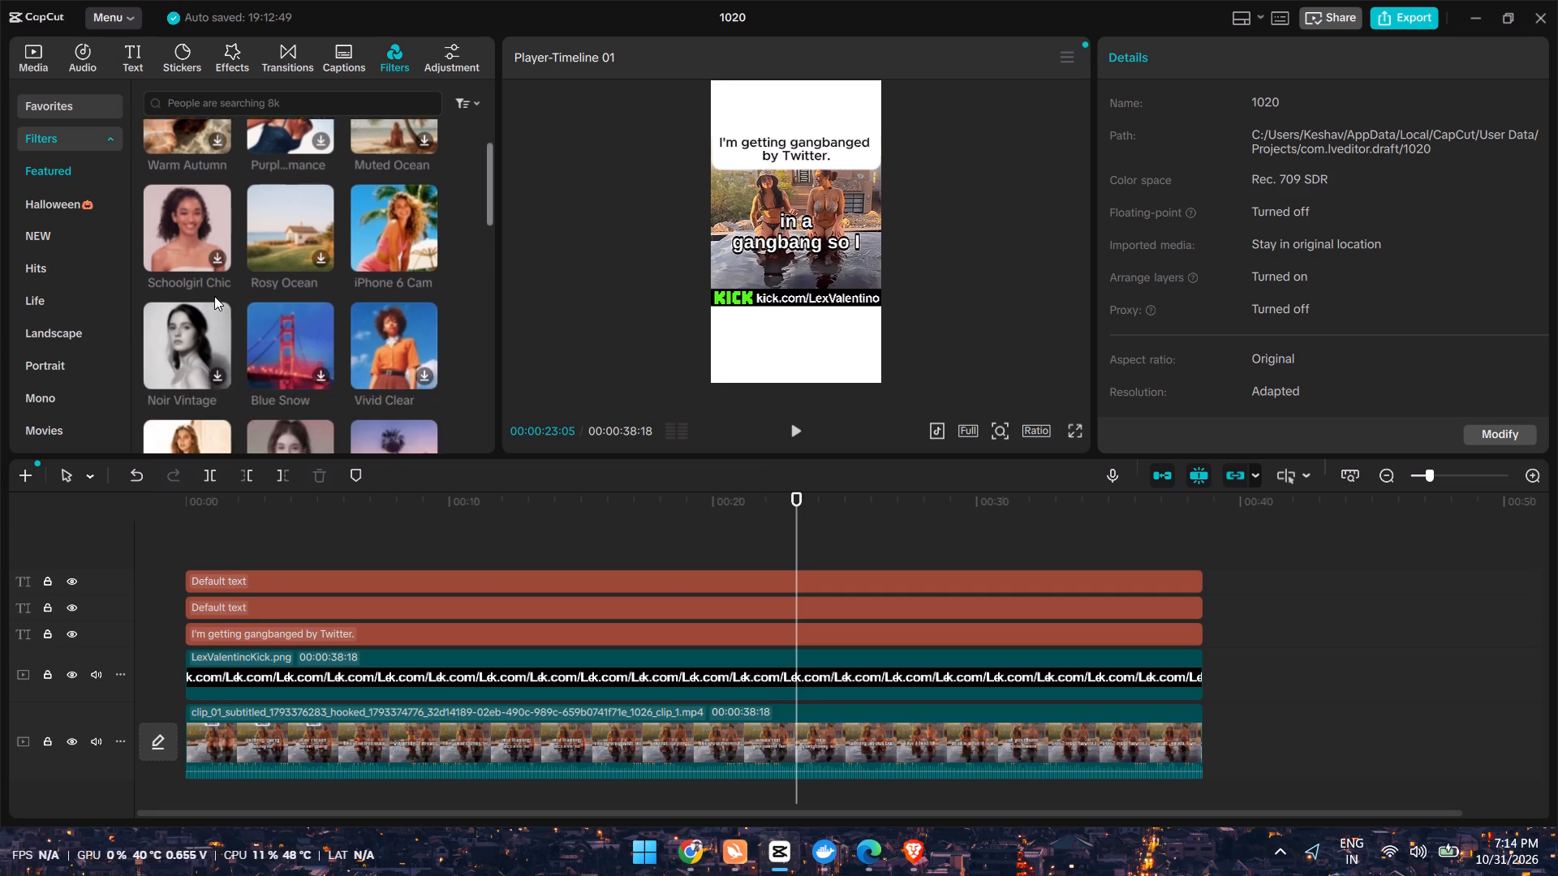
{"action": "scroll", "coordinate": [214, 296], "scroll_direction": "down", "scroll_amount": 3}
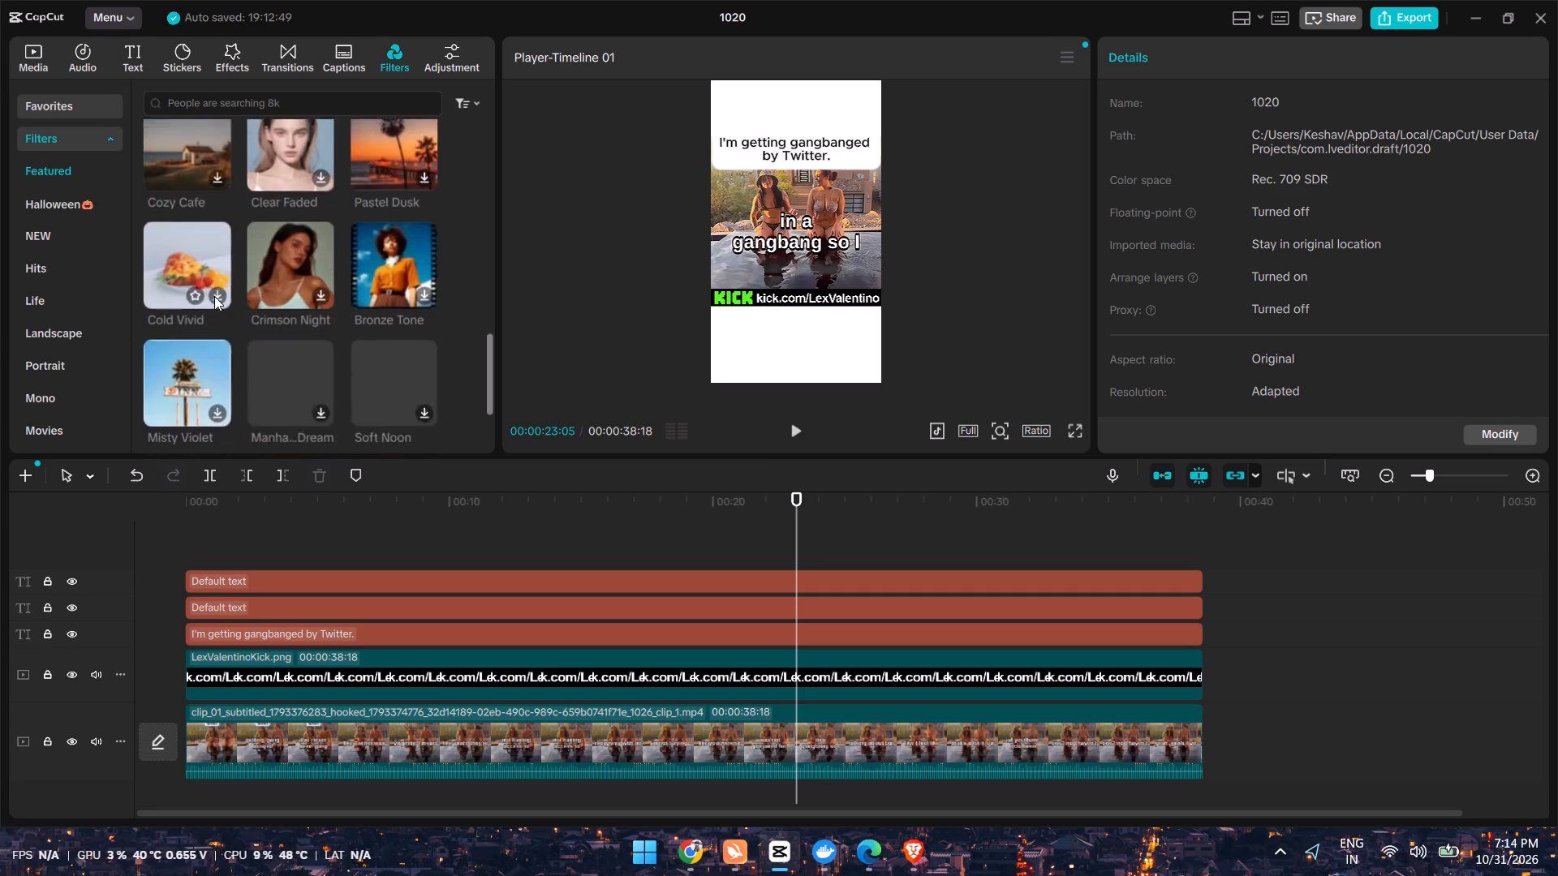
{"action": "scroll", "coordinate": [214, 296], "scroll_direction": "down", "scroll_amount": 1}
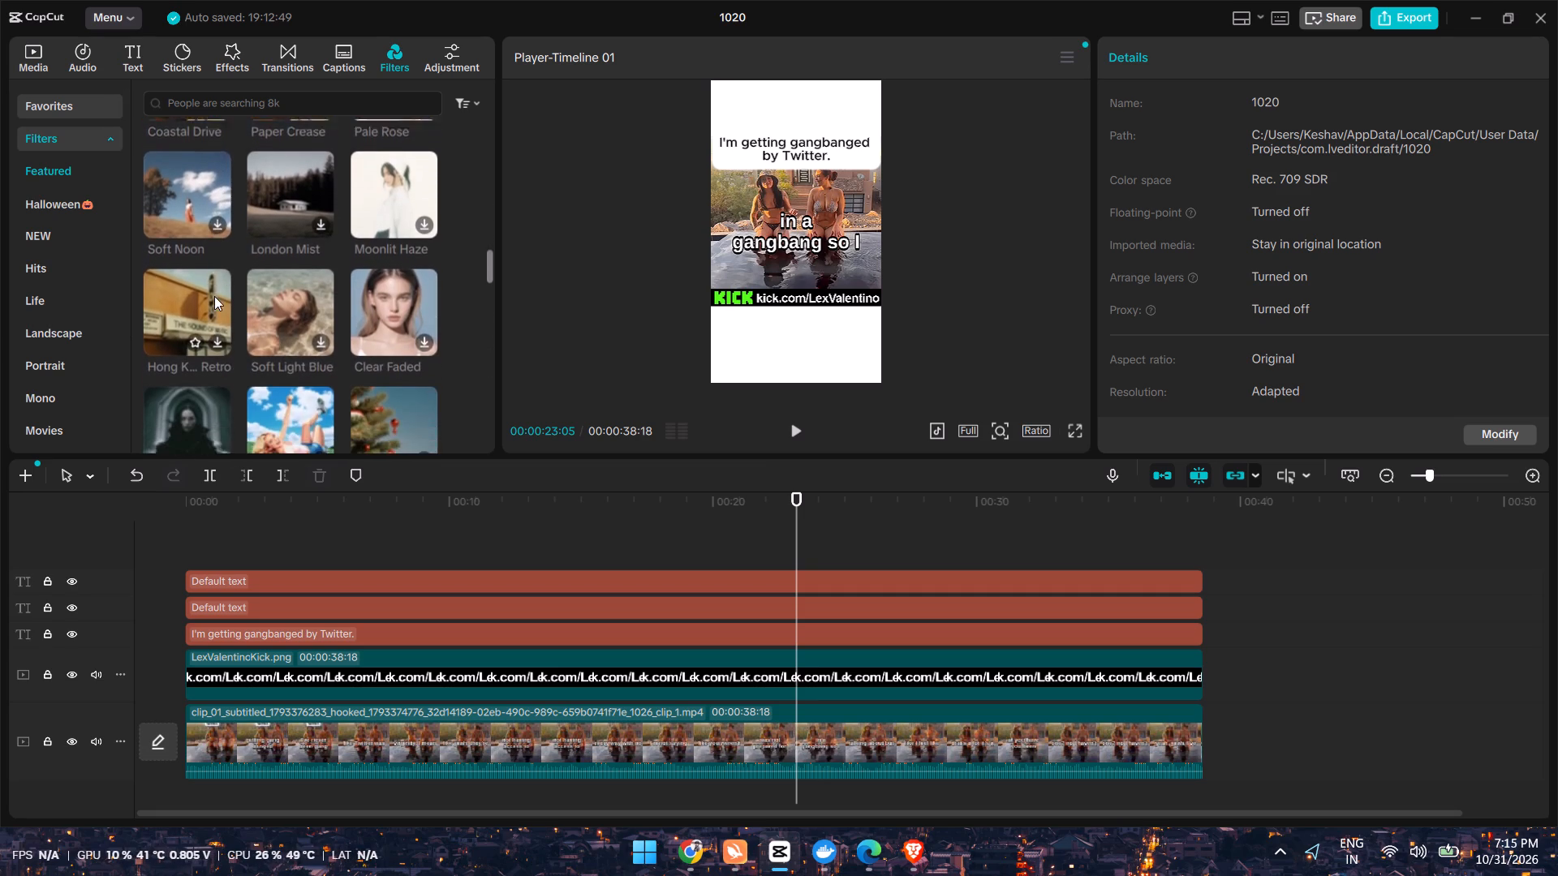
{"action": "scroll", "coordinate": [214, 296], "scroll_direction": "down", "scroll_amount": 1}
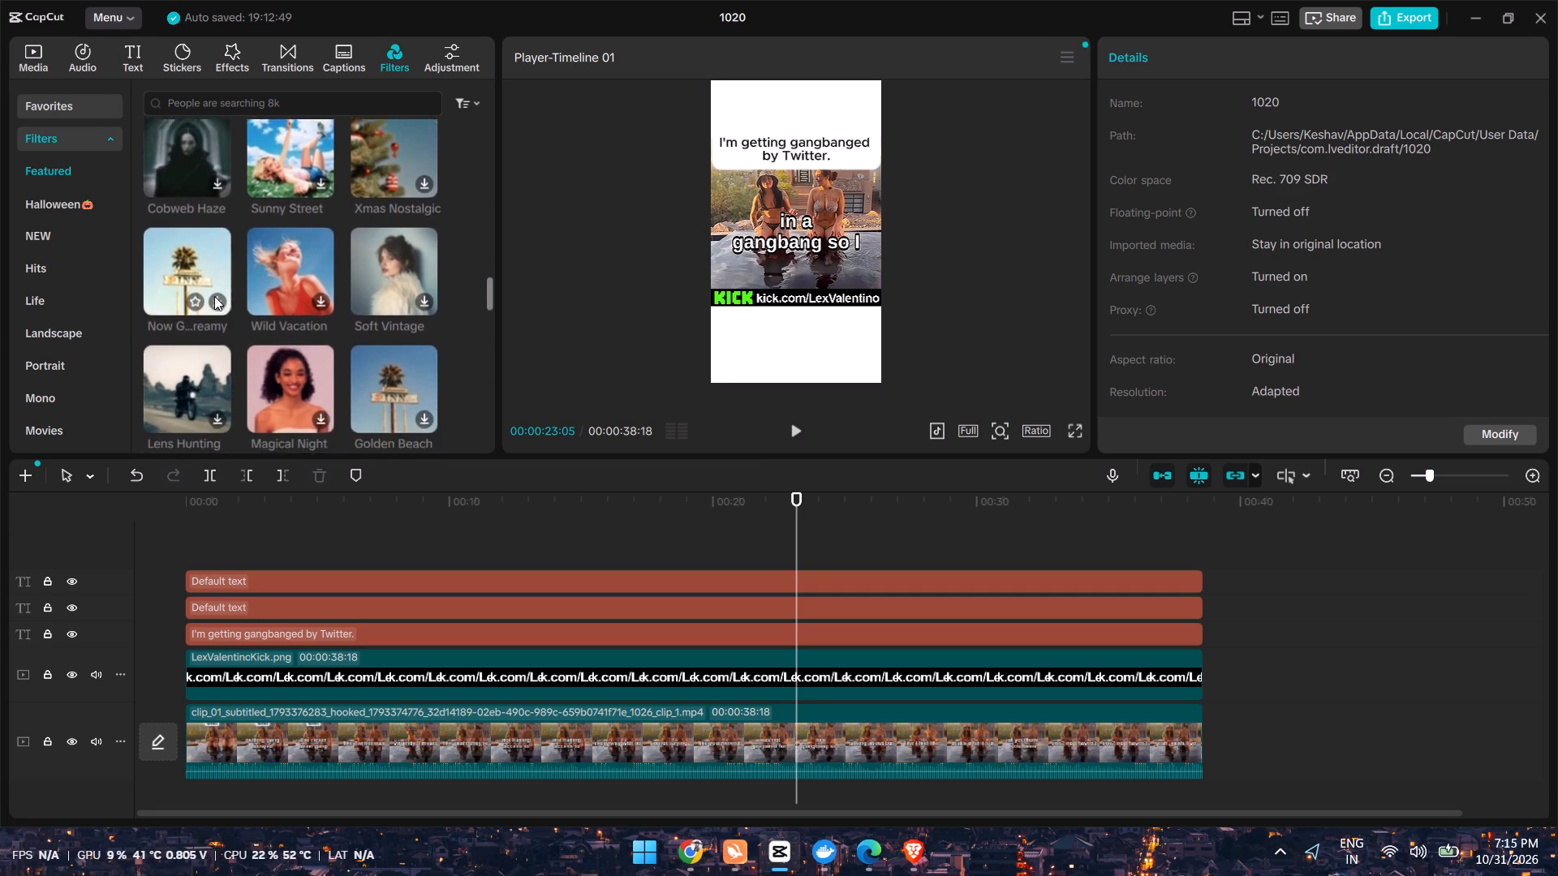
{"action": "scroll", "coordinate": [214, 296], "scroll_direction": "down", "scroll_amount": 1}
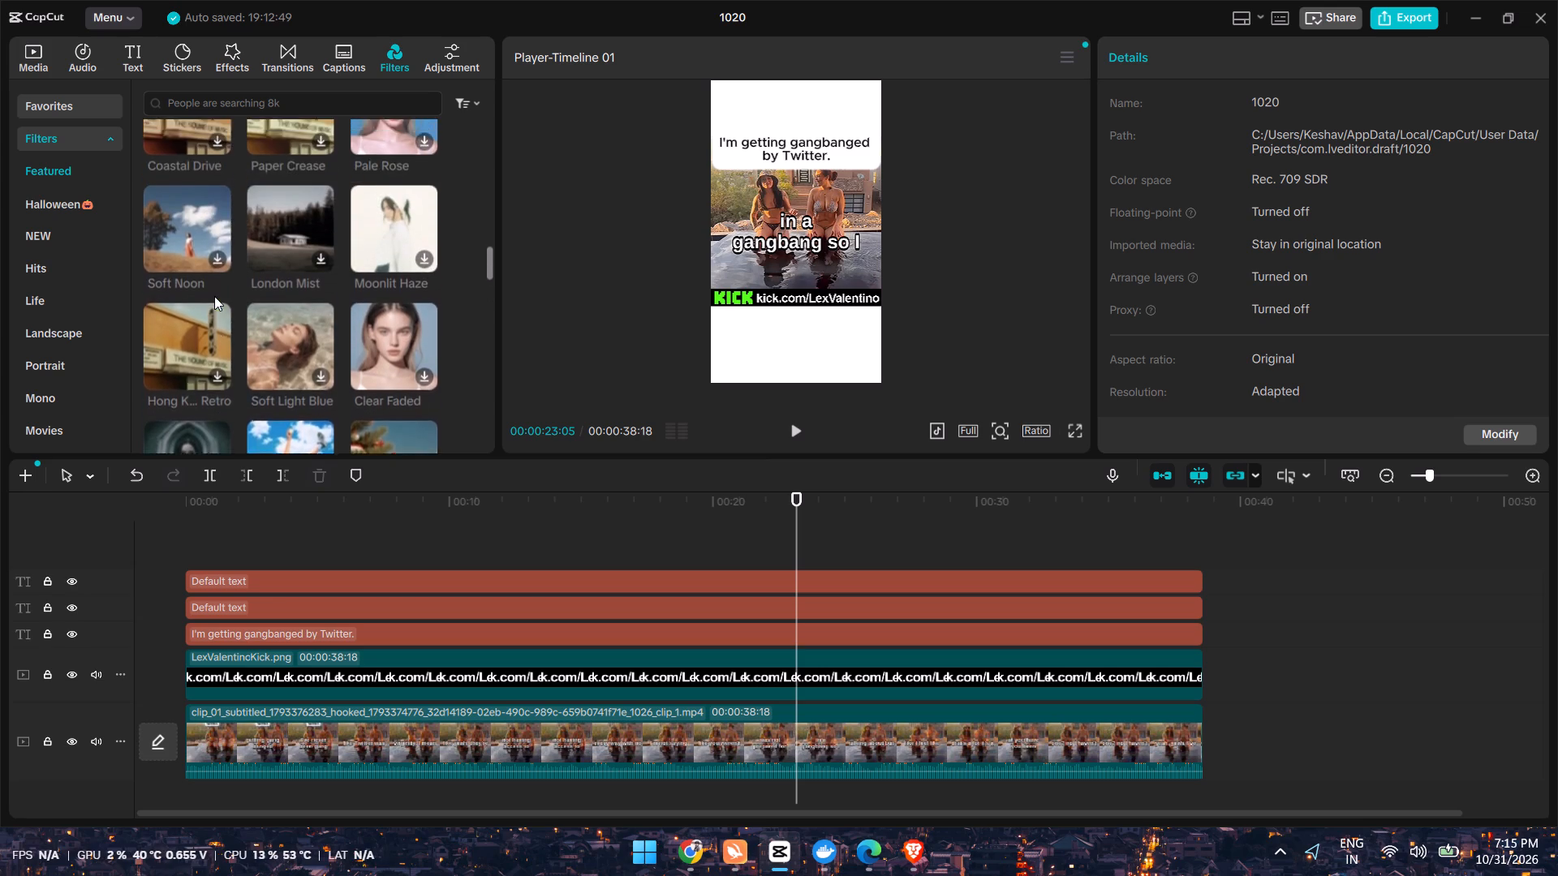
{"action": "scroll", "coordinate": [214, 296], "scroll_direction": "down", "scroll_amount": 1}
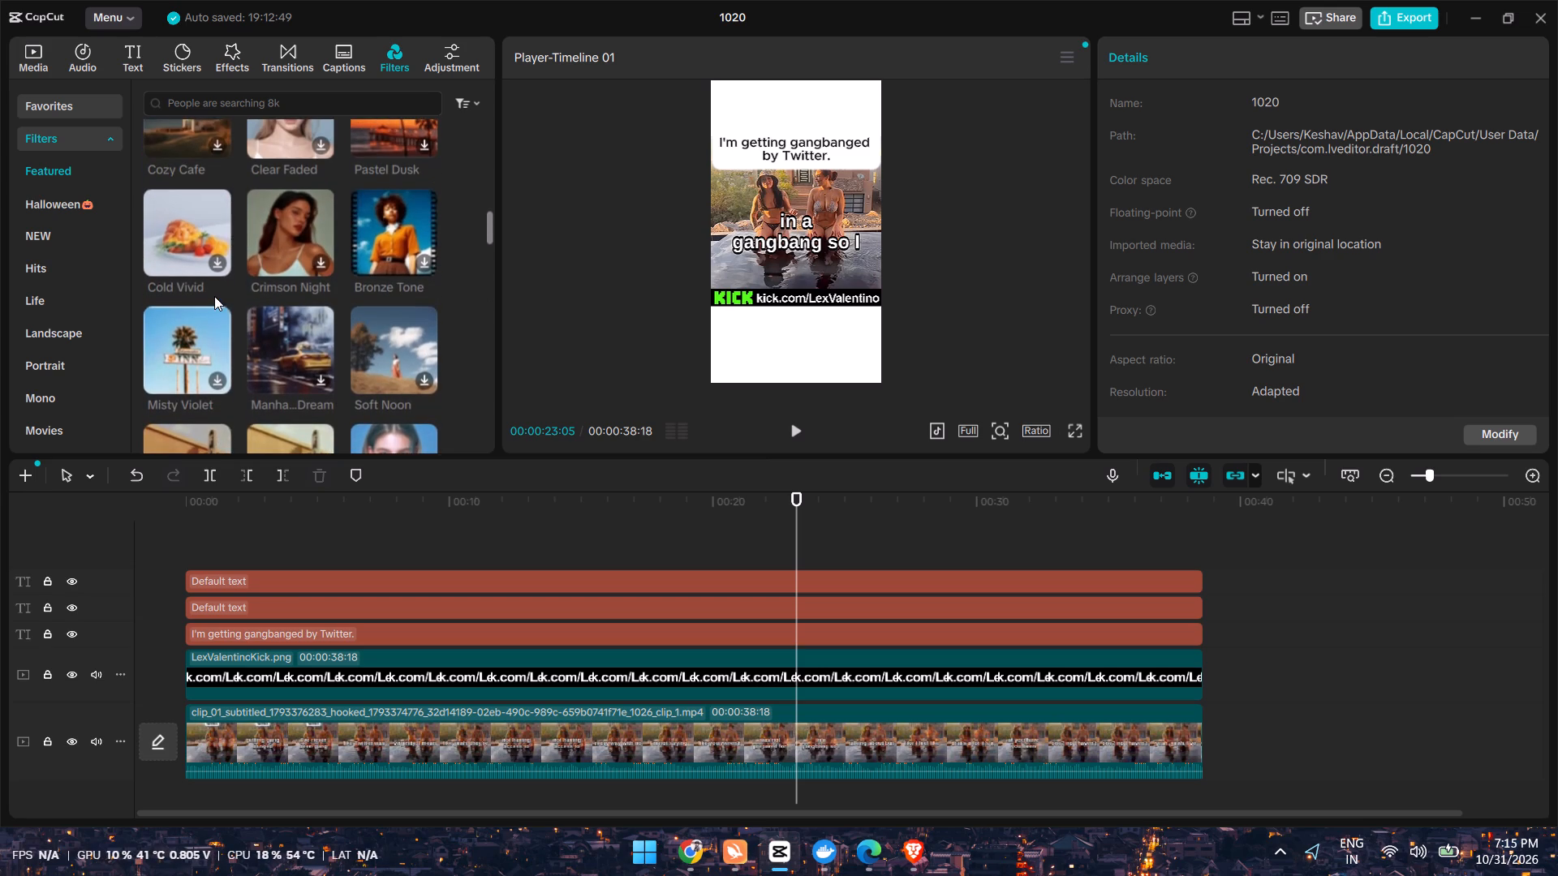
{"action": "scroll", "coordinate": [214, 296], "scroll_direction": "down", "scroll_amount": 1}
{"action": "scroll", "coordinate": [291, 260], "scroll_direction": "up", "scroll_amount": 1}
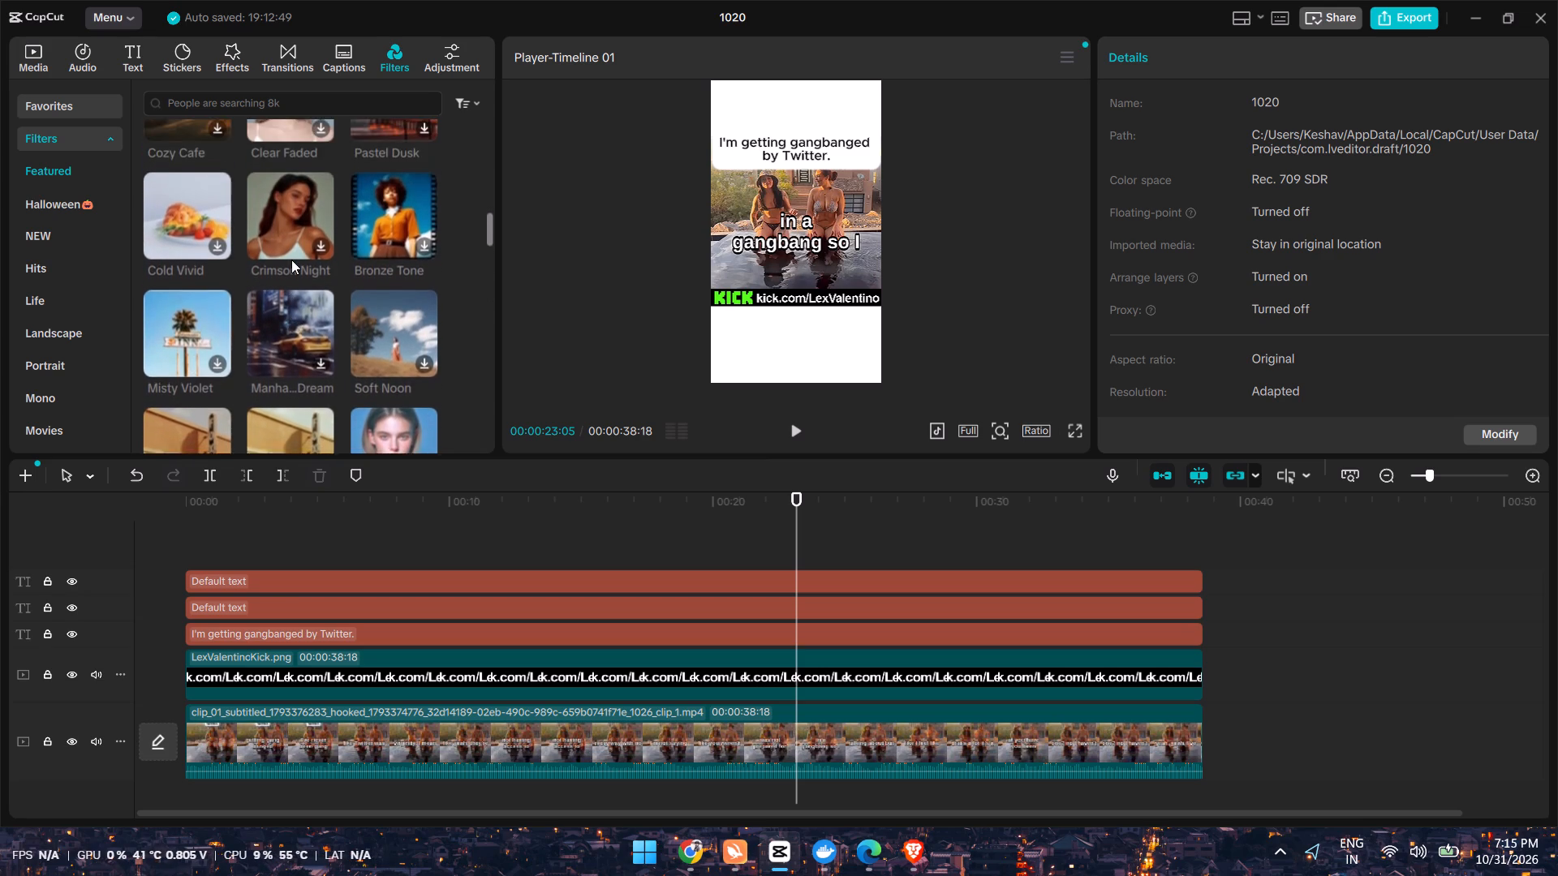
{"action": "scroll", "coordinate": [291, 260], "scroll_direction": "up", "scroll_amount": 1}
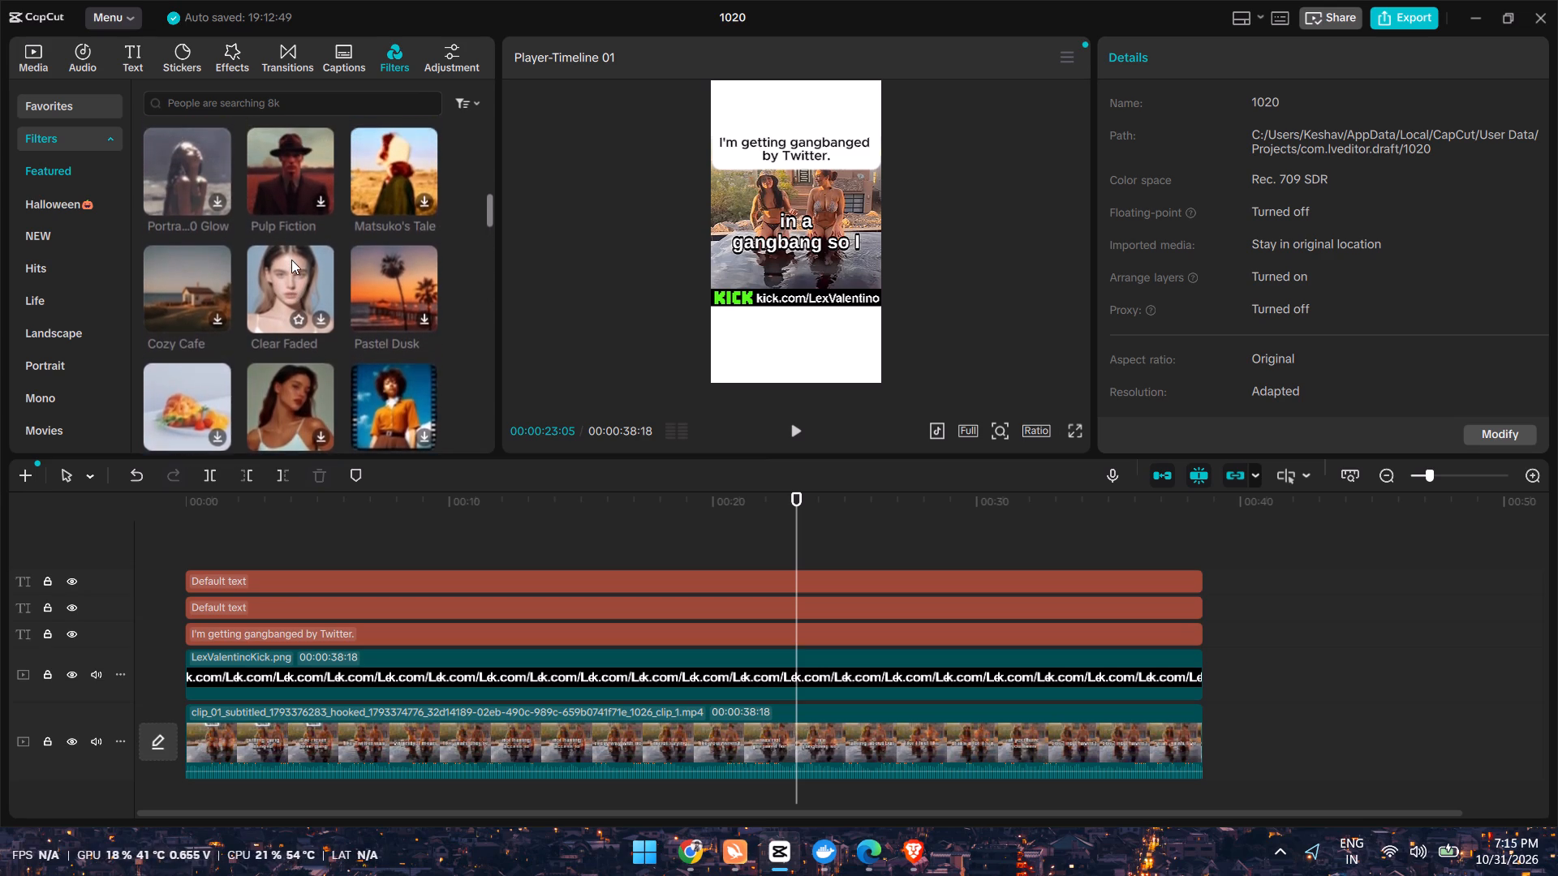
{"action": "scroll", "coordinate": [291, 260], "scroll_direction": "up", "scroll_amount": 1}
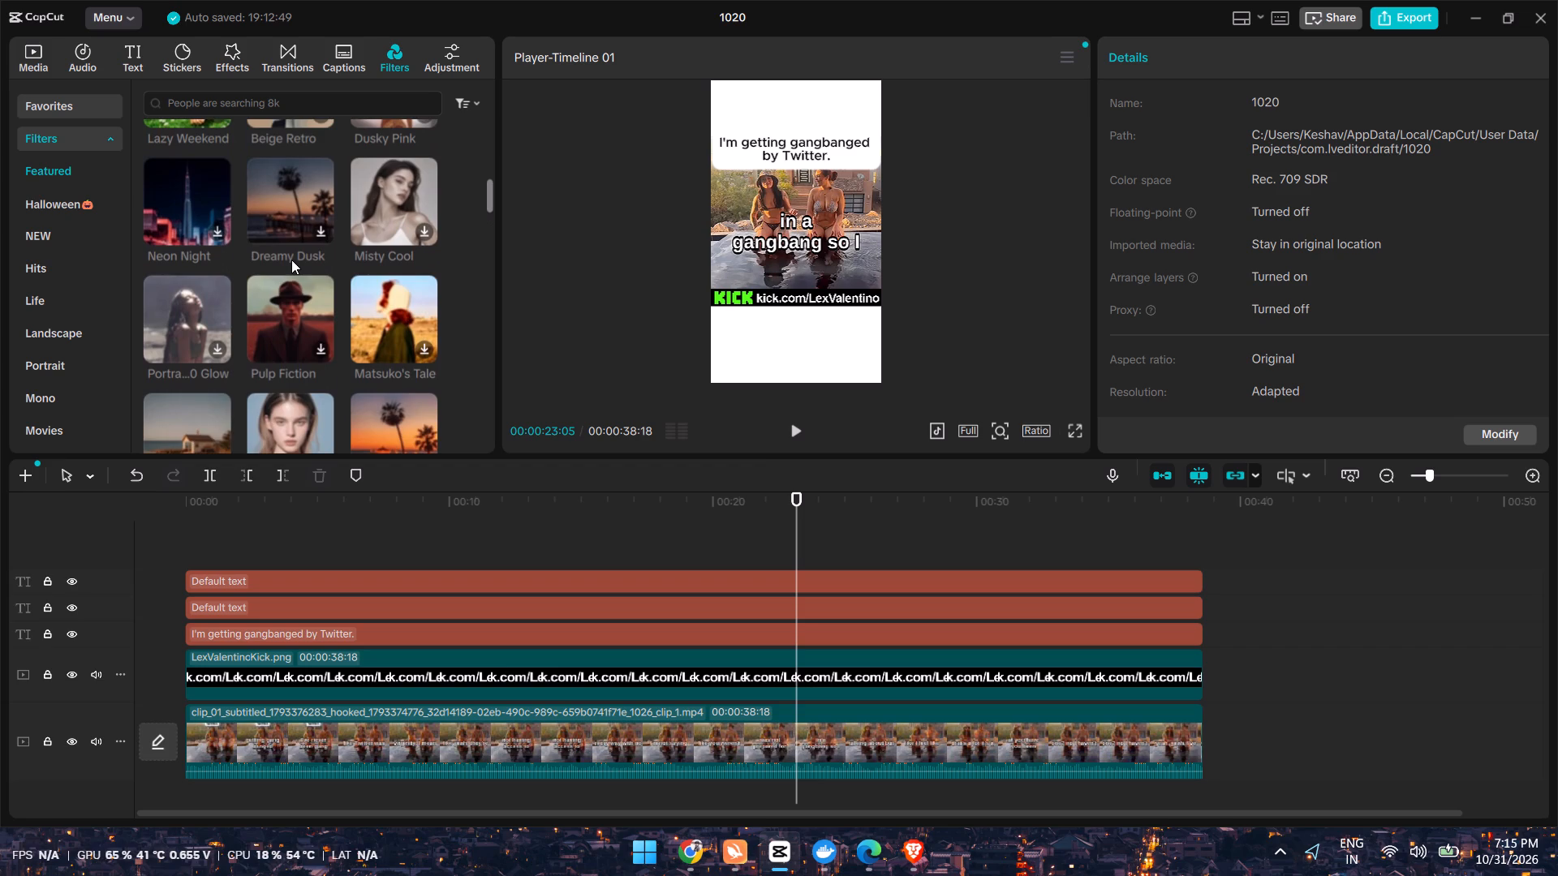
{"action": "scroll", "coordinate": [291, 260], "scroll_direction": "up", "scroll_amount": 4}
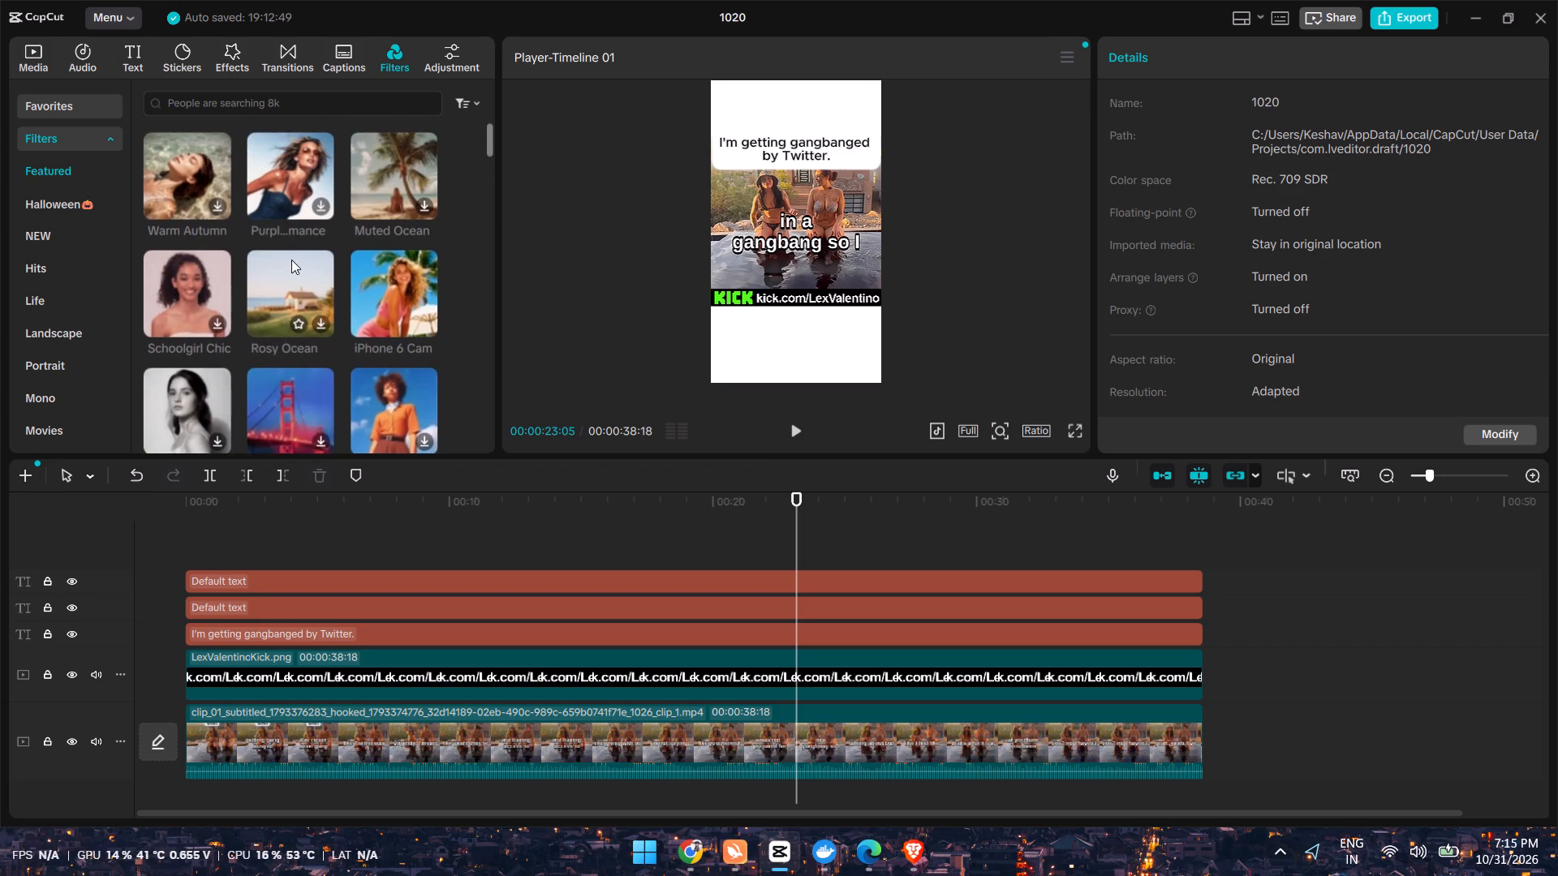
{"action": "scroll", "coordinate": [291, 260], "scroll_direction": "up", "scroll_amount": 1}
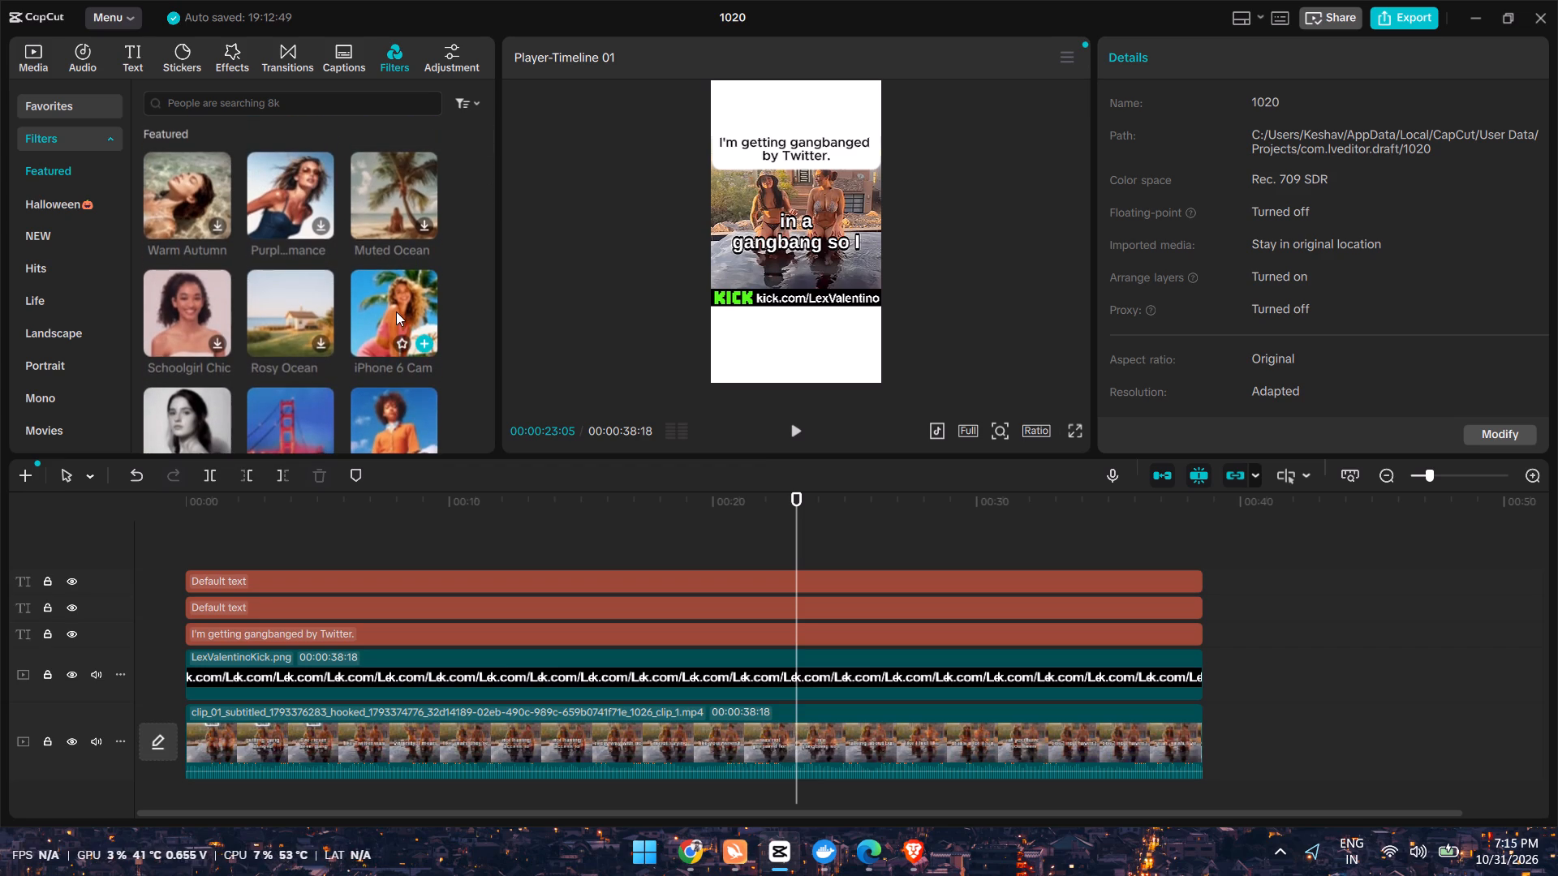
{"action": "scroll", "coordinate": [396, 311], "scroll_direction": "down", "scroll_amount": 1}
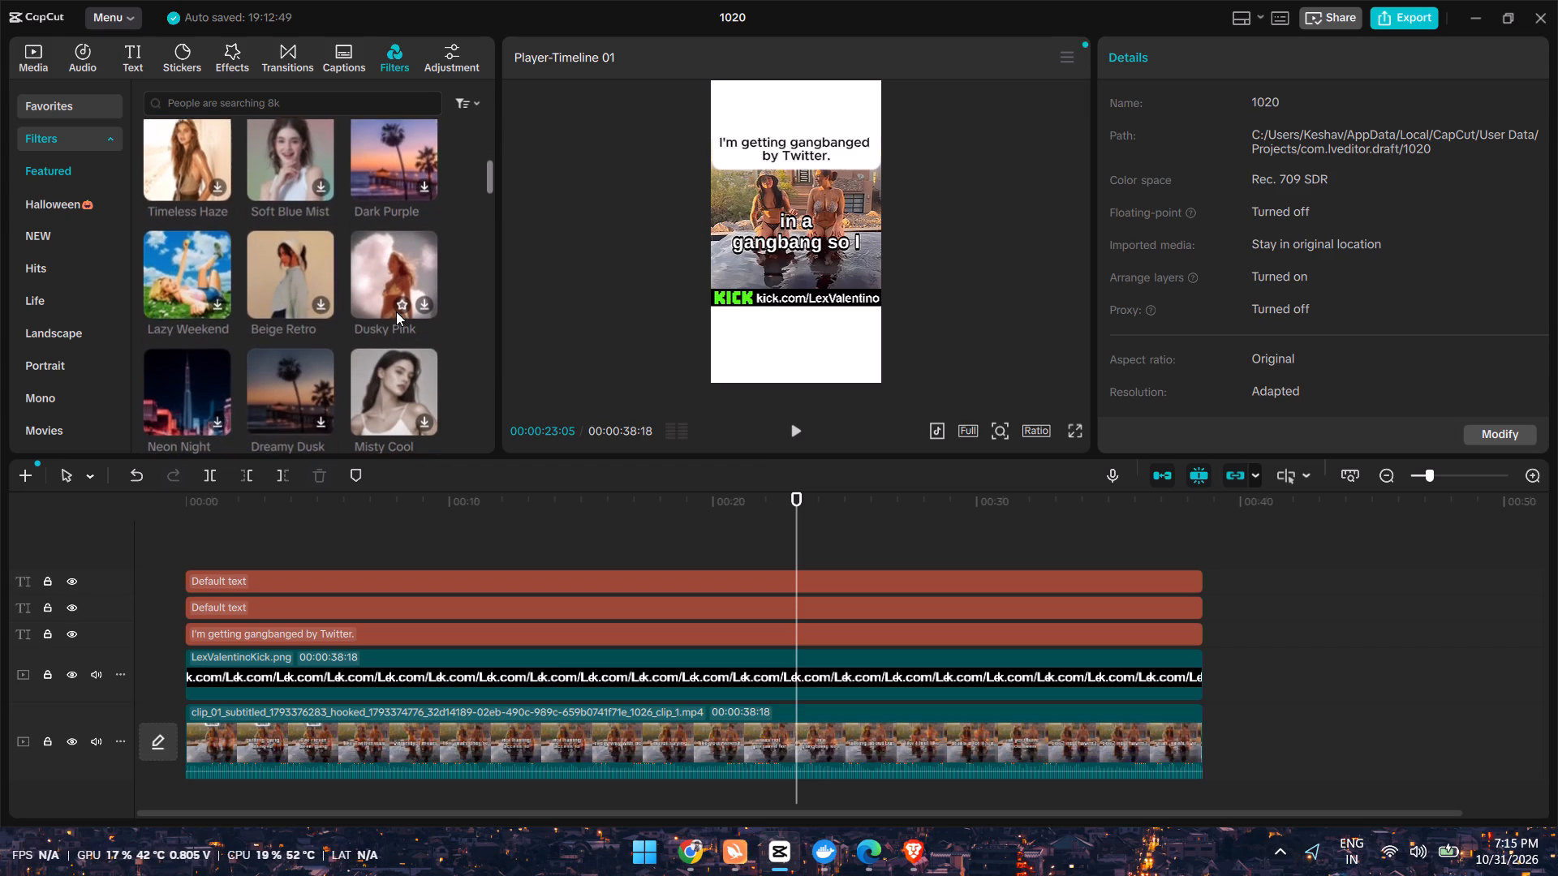
{"action": "scroll", "coordinate": [396, 311], "scroll_direction": "down", "scroll_amount": 2}
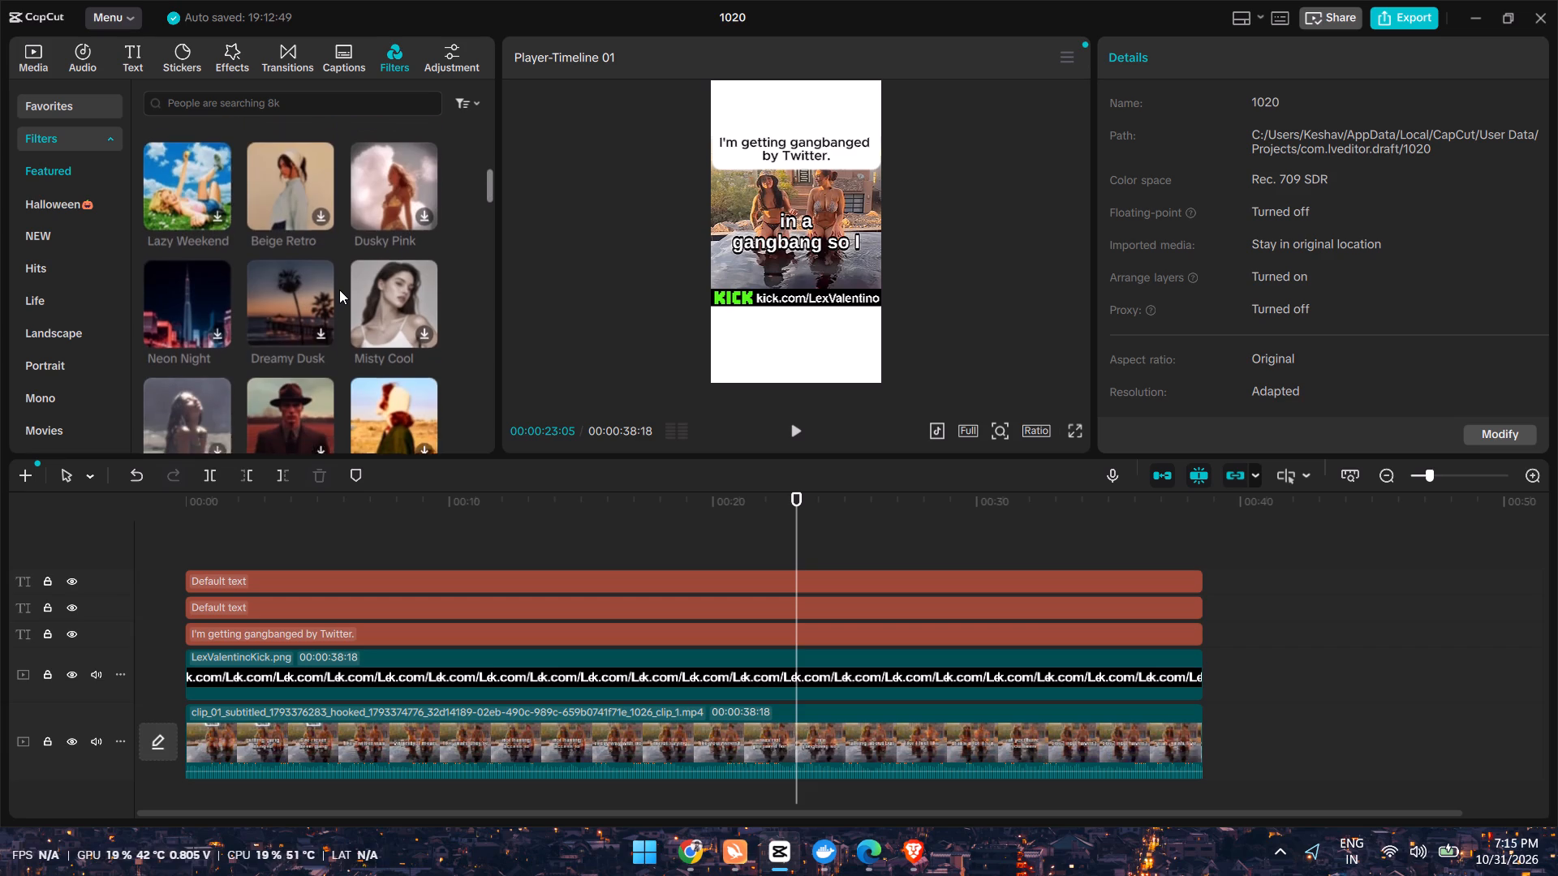
{"action": "scroll", "coordinate": [339, 290], "scroll_direction": "down", "scroll_amount": 2}
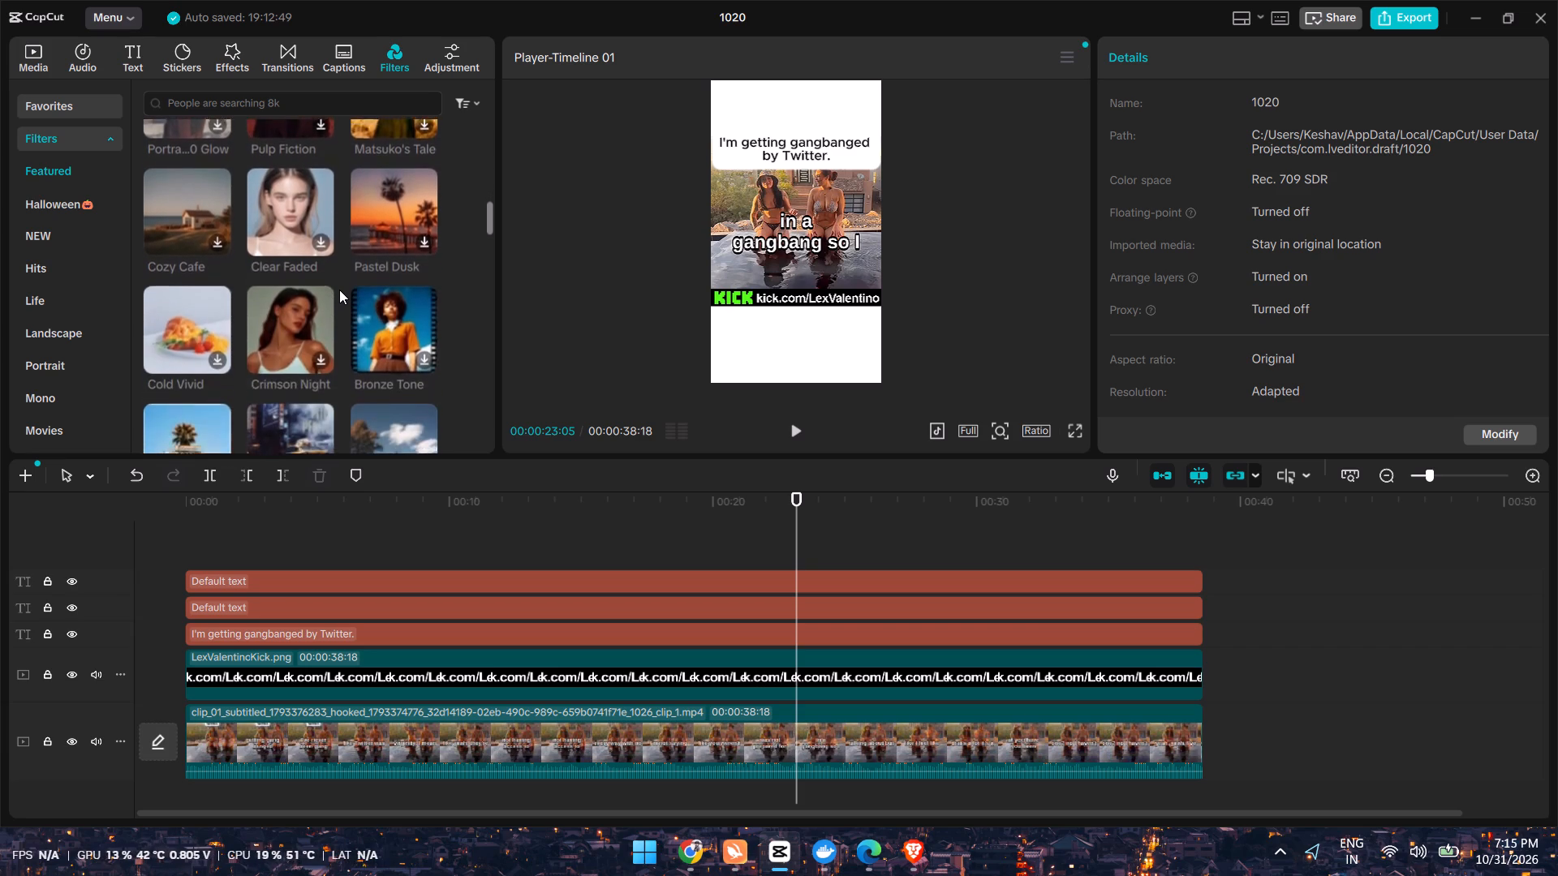
{"action": "scroll", "coordinate": [339, 290], "scroll_direction": "down", "scroll_amount": 2}
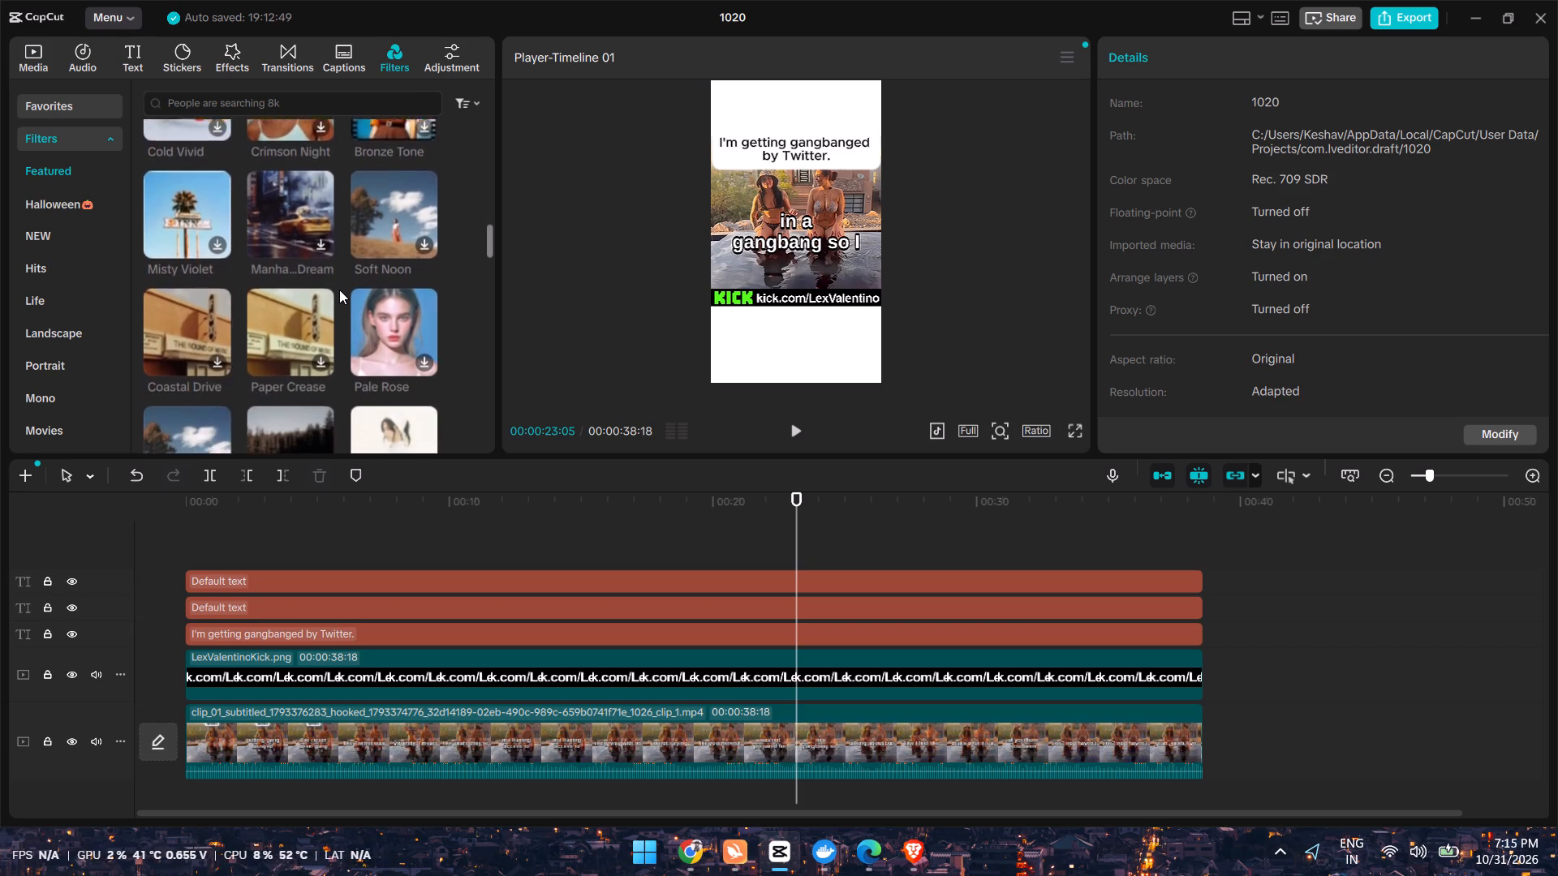
{"action": "scroll", "coordinate": [339, 290], "scroll_direction": "down", "scroll_amount": 2}
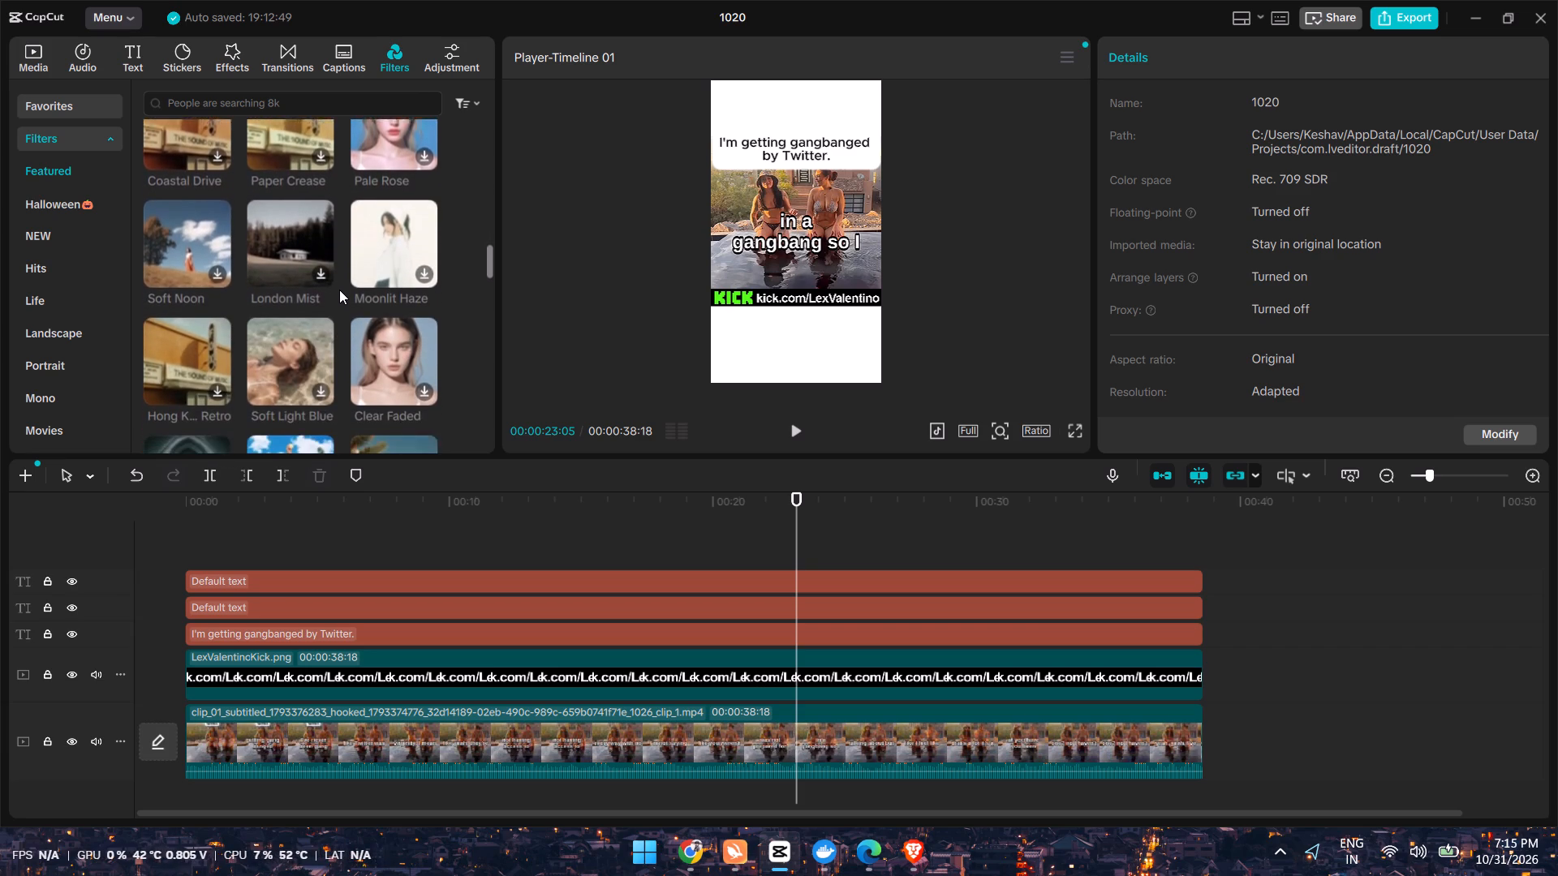
{"action": "scroll", "coordinate": [339, 290], "scroll_direction": "down", "scroll_amount": 3}
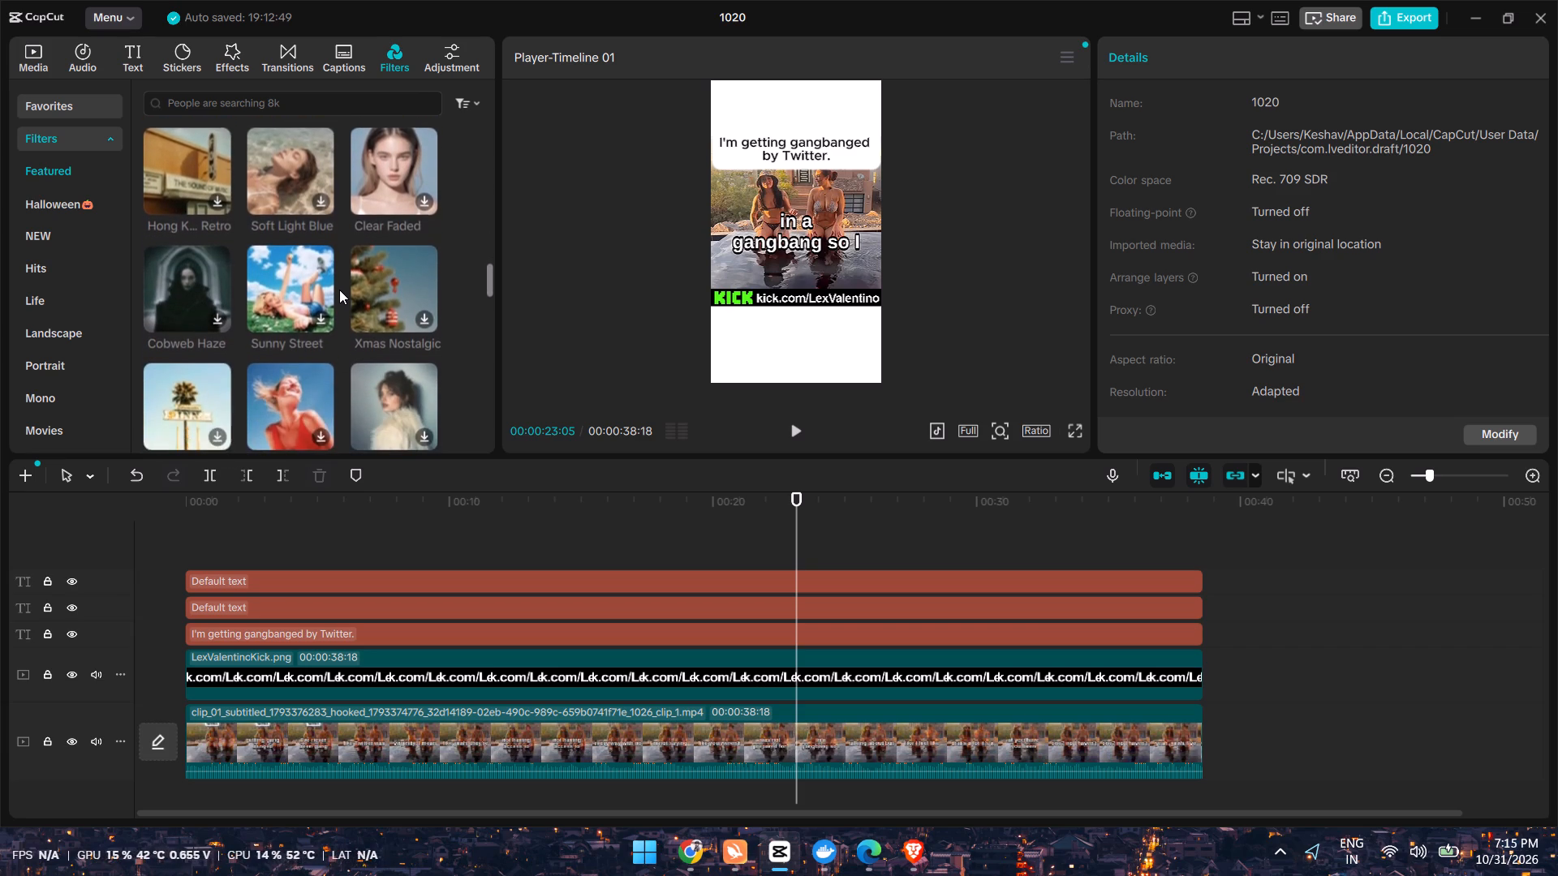
{"action": "scroll", "coordinate": [339, 290], "scroll_direction": "down", "scroll_amount": 2}
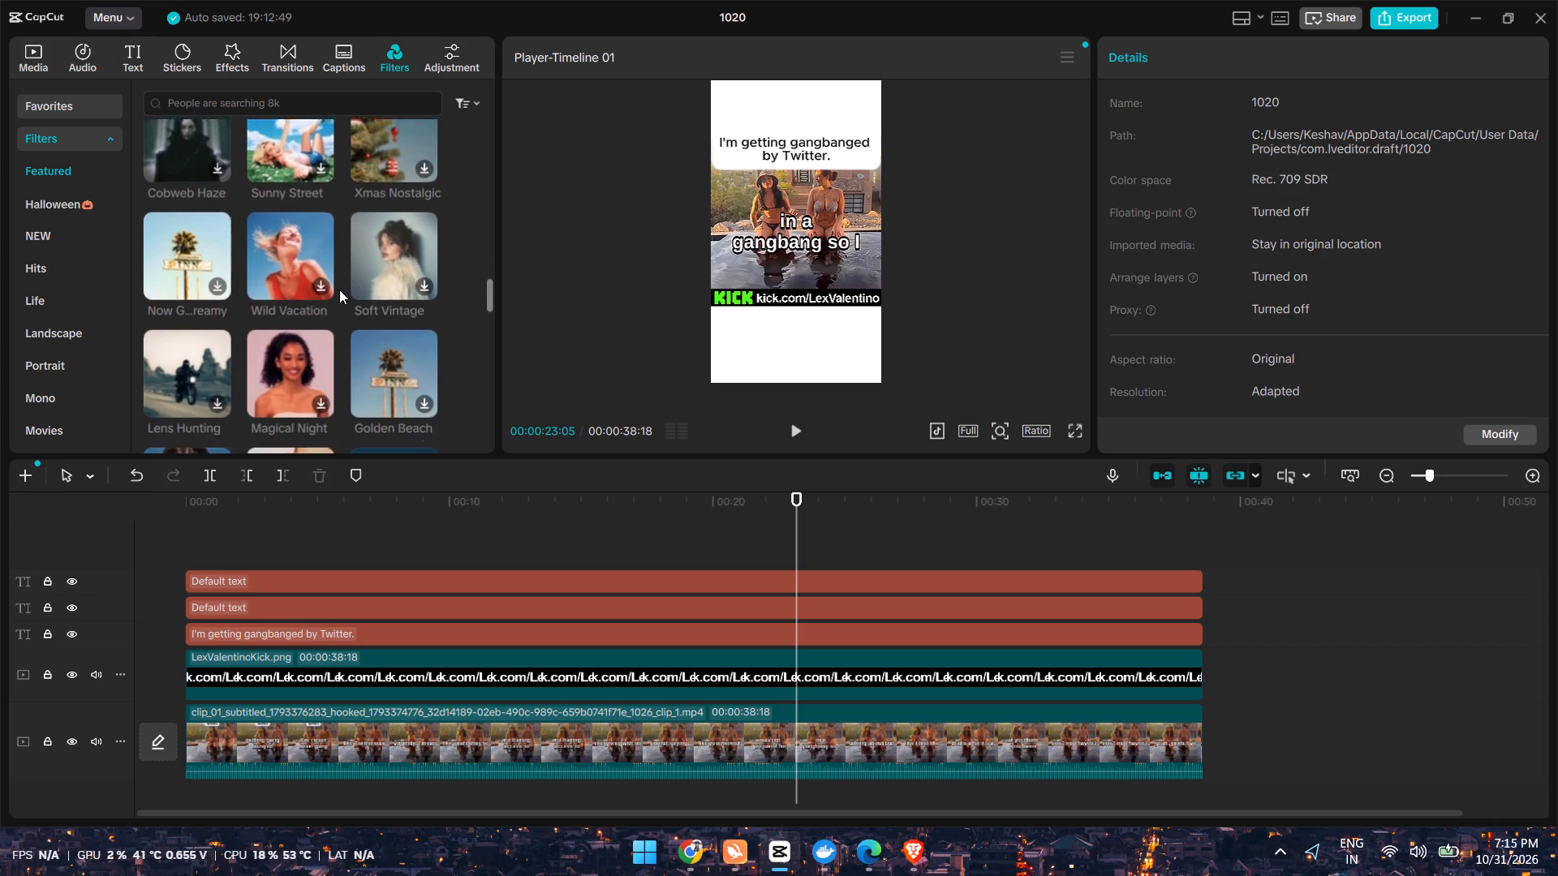
{"action": "scroll", "coordinate": [339, 290], "scroll_direction": "down", "scroll_amount": 2}
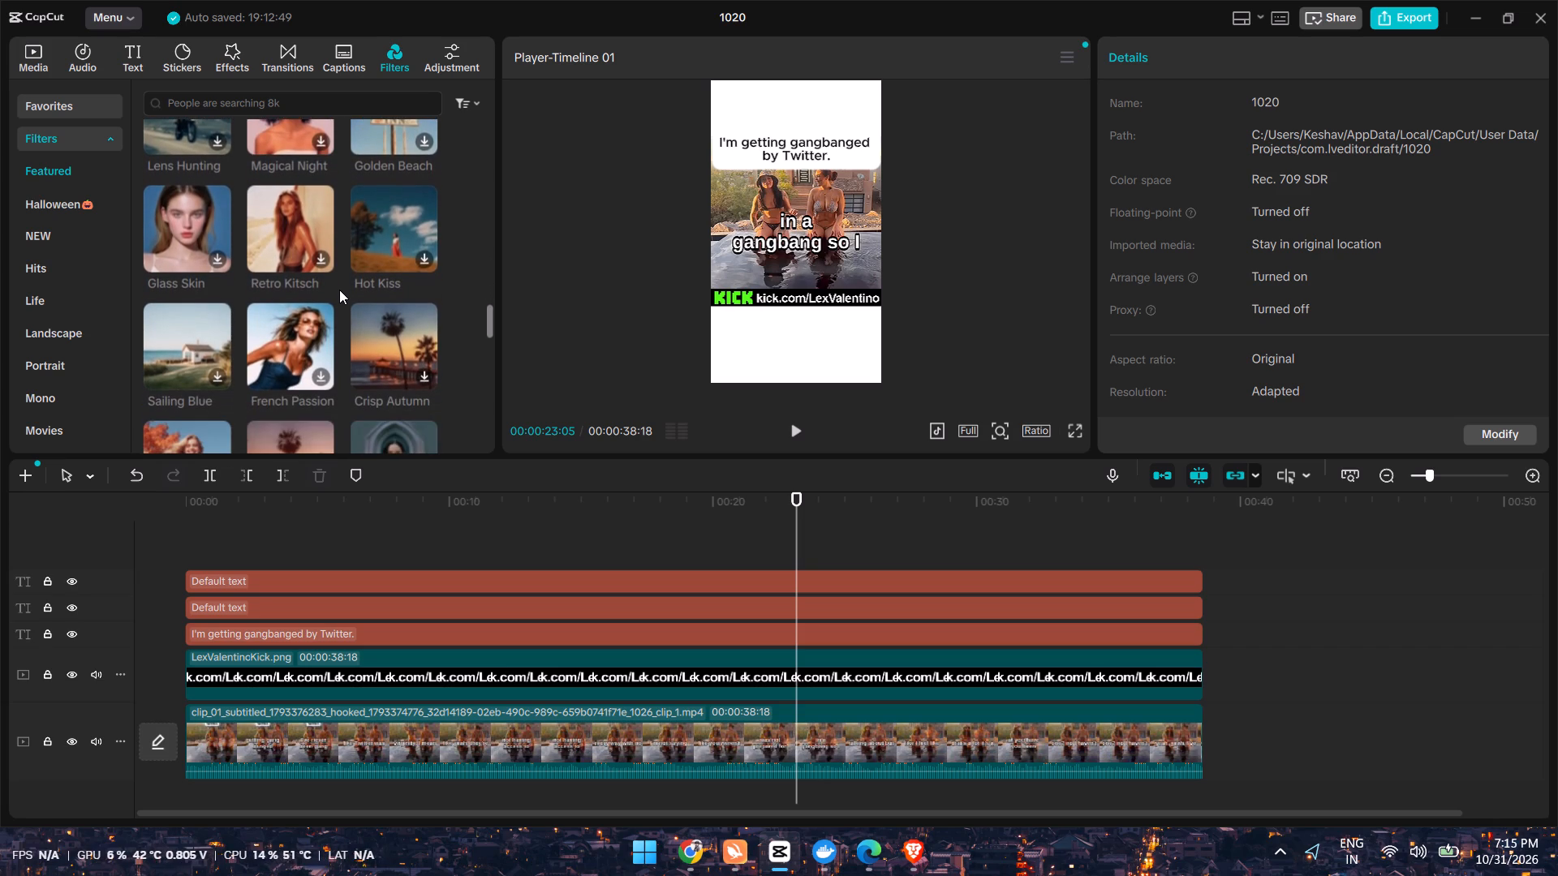
{"action": "scroll", "coordinate": [339, 290], "scroll_direction": "down", "scroll_amount": 1}
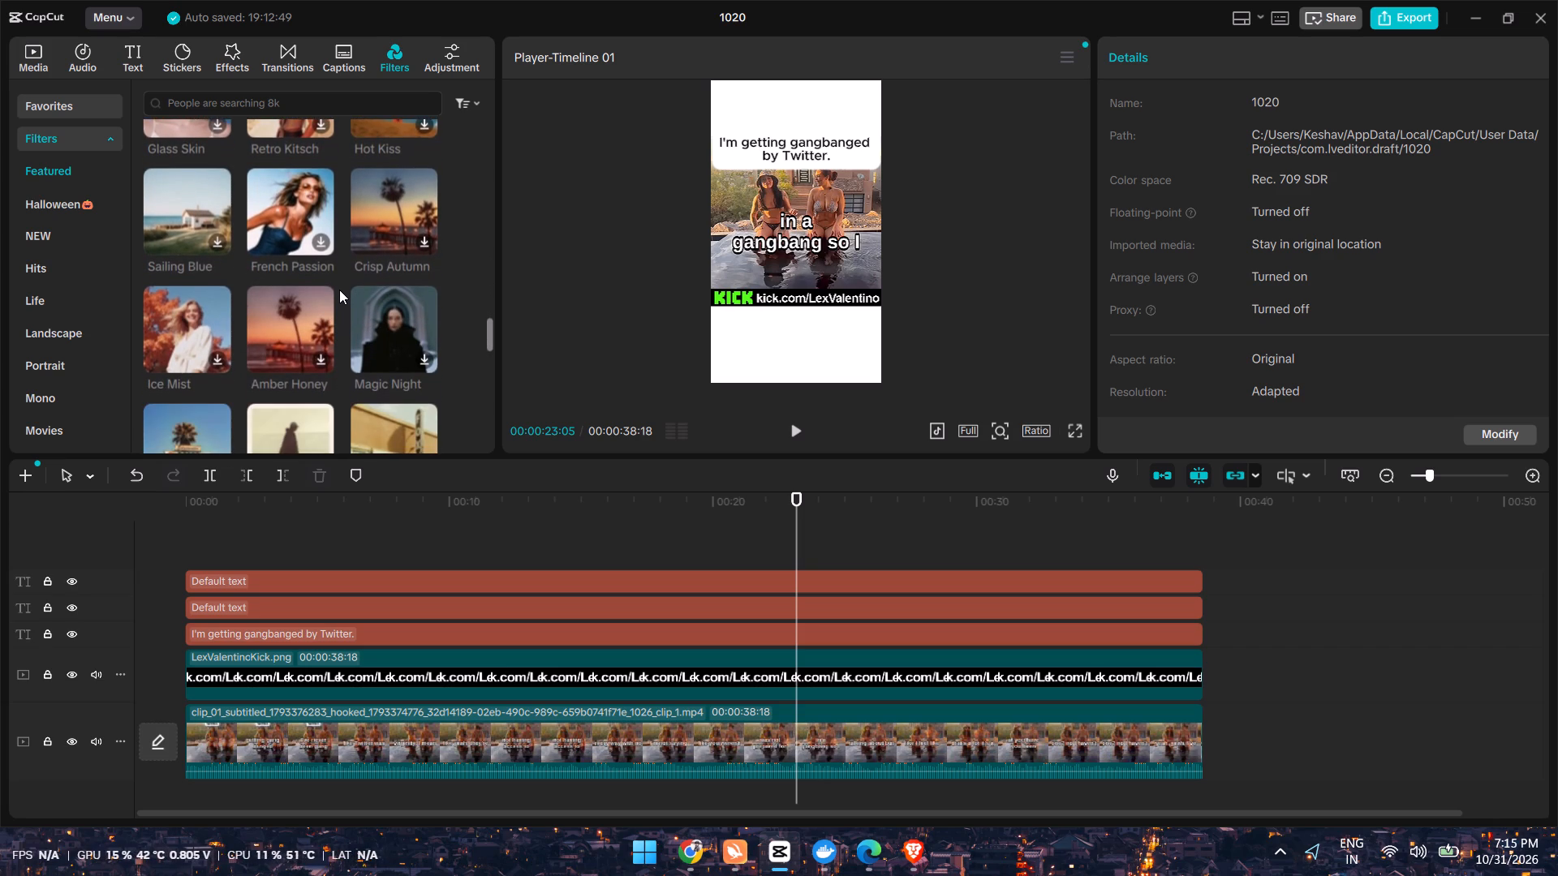
{"action": "scroll", "coordinate": [339, 290], "scroll_direction": "down", "scroll_amount": 2}
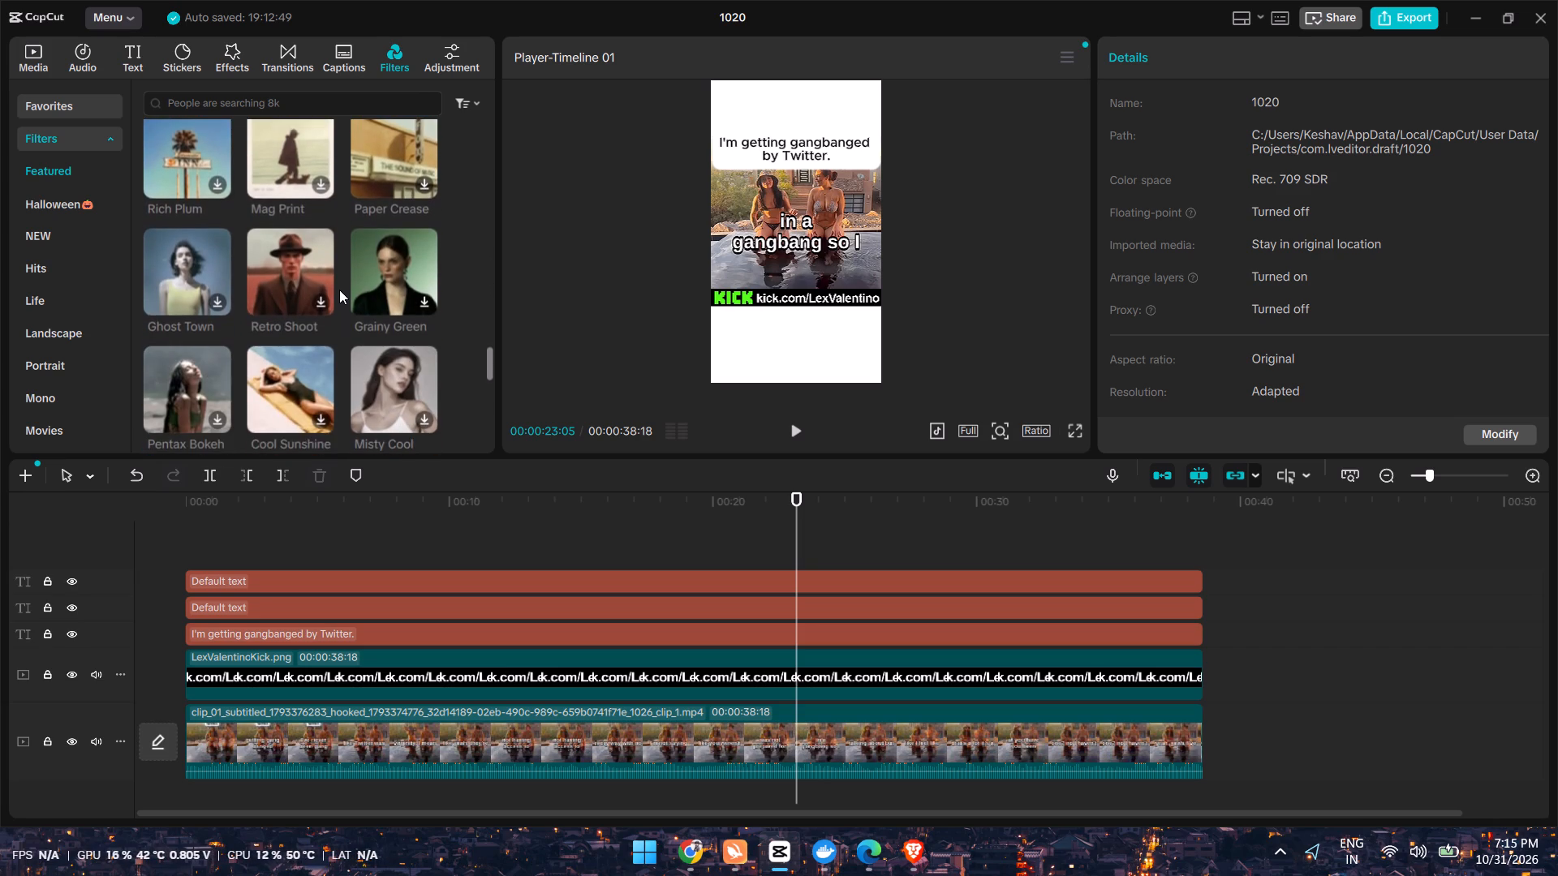
{"action": "scroll", "coordinate": [339, 290], "scroll_direction": "down", "scroll_amount": 2}
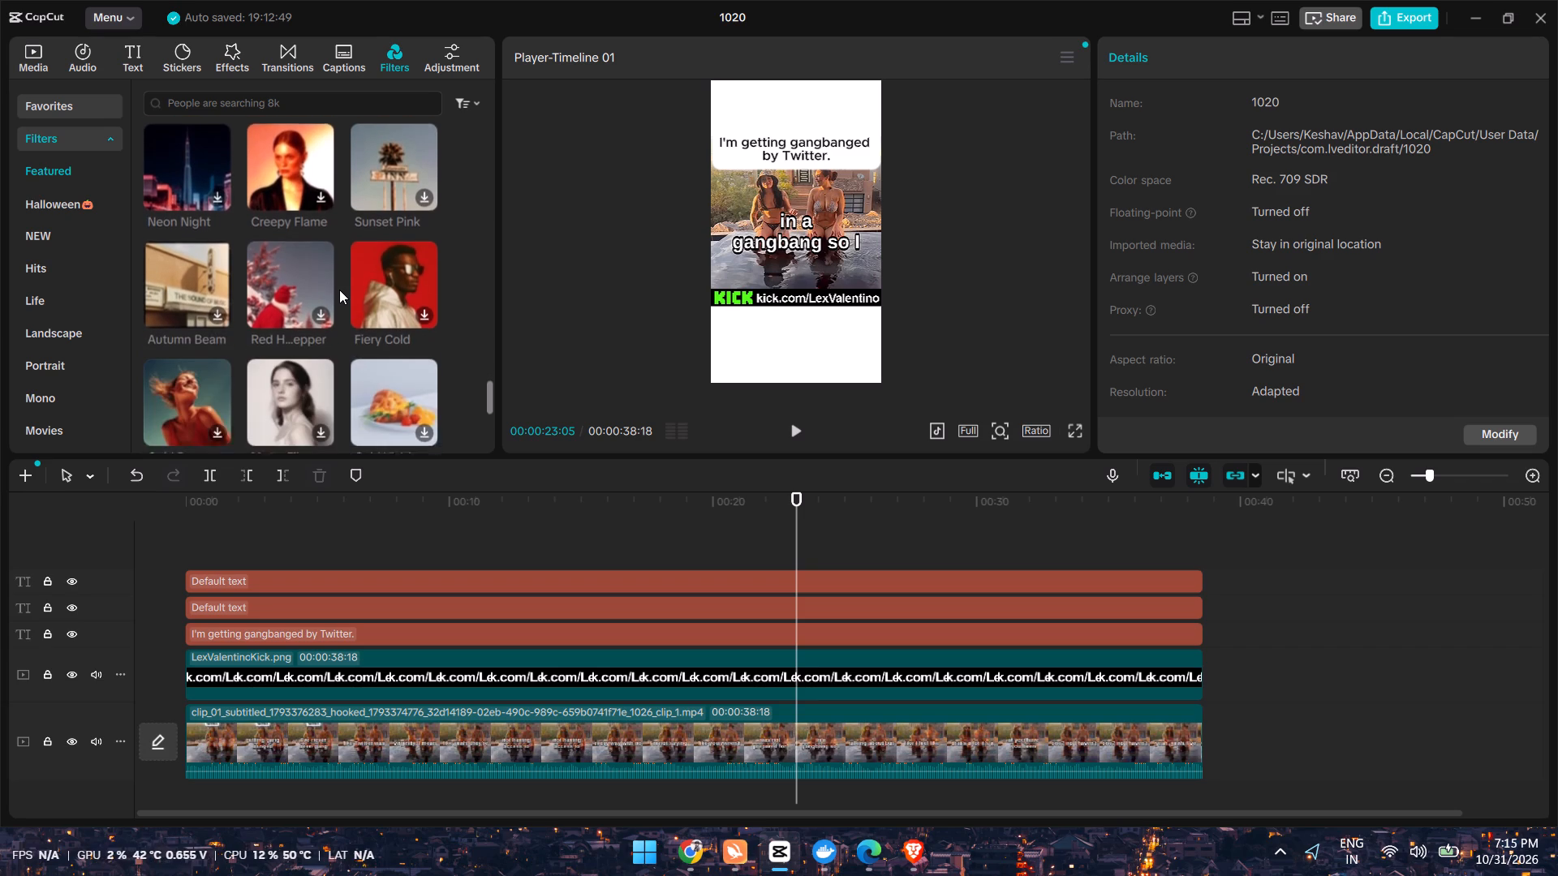
{"action": "scroll", "coordinate": [339, 290], "scroll_direction": "down", "scroll_amount": 2}
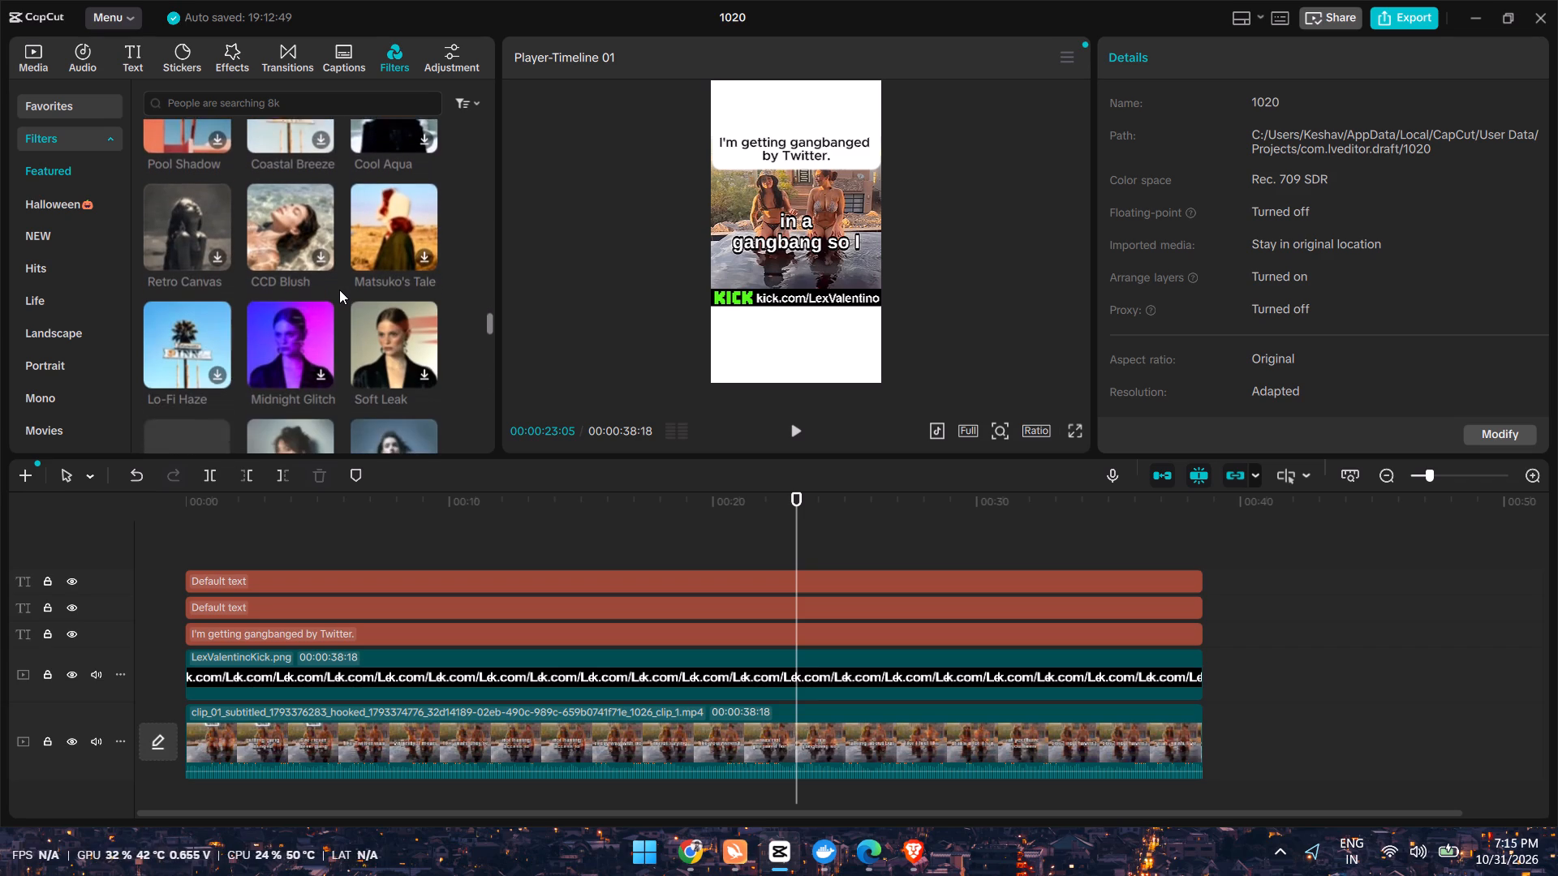
{"action": "scroll", "coordinate": [339, 290], "scroll_direction": "down", "scroll_amount": 2}
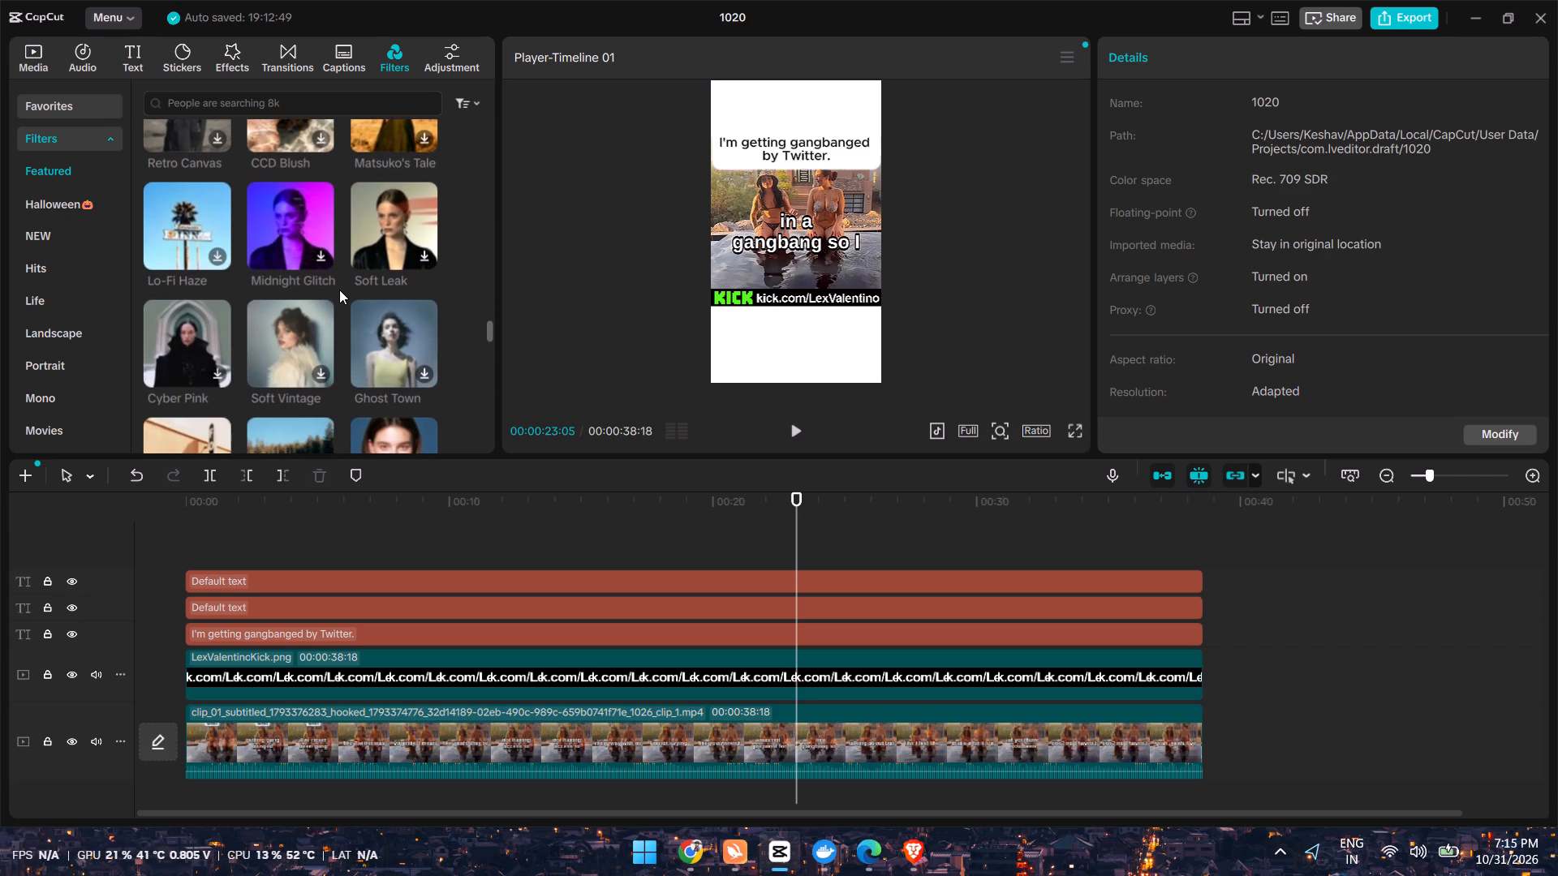
{"action": "scroll", "coordinate": [339, 290], "scroll_direction": "down", "scroll_amount": 1}
{"action": "scroll", "coordinate": [339, 290], "scroll_direction": "up", "scroll_amount": 2}
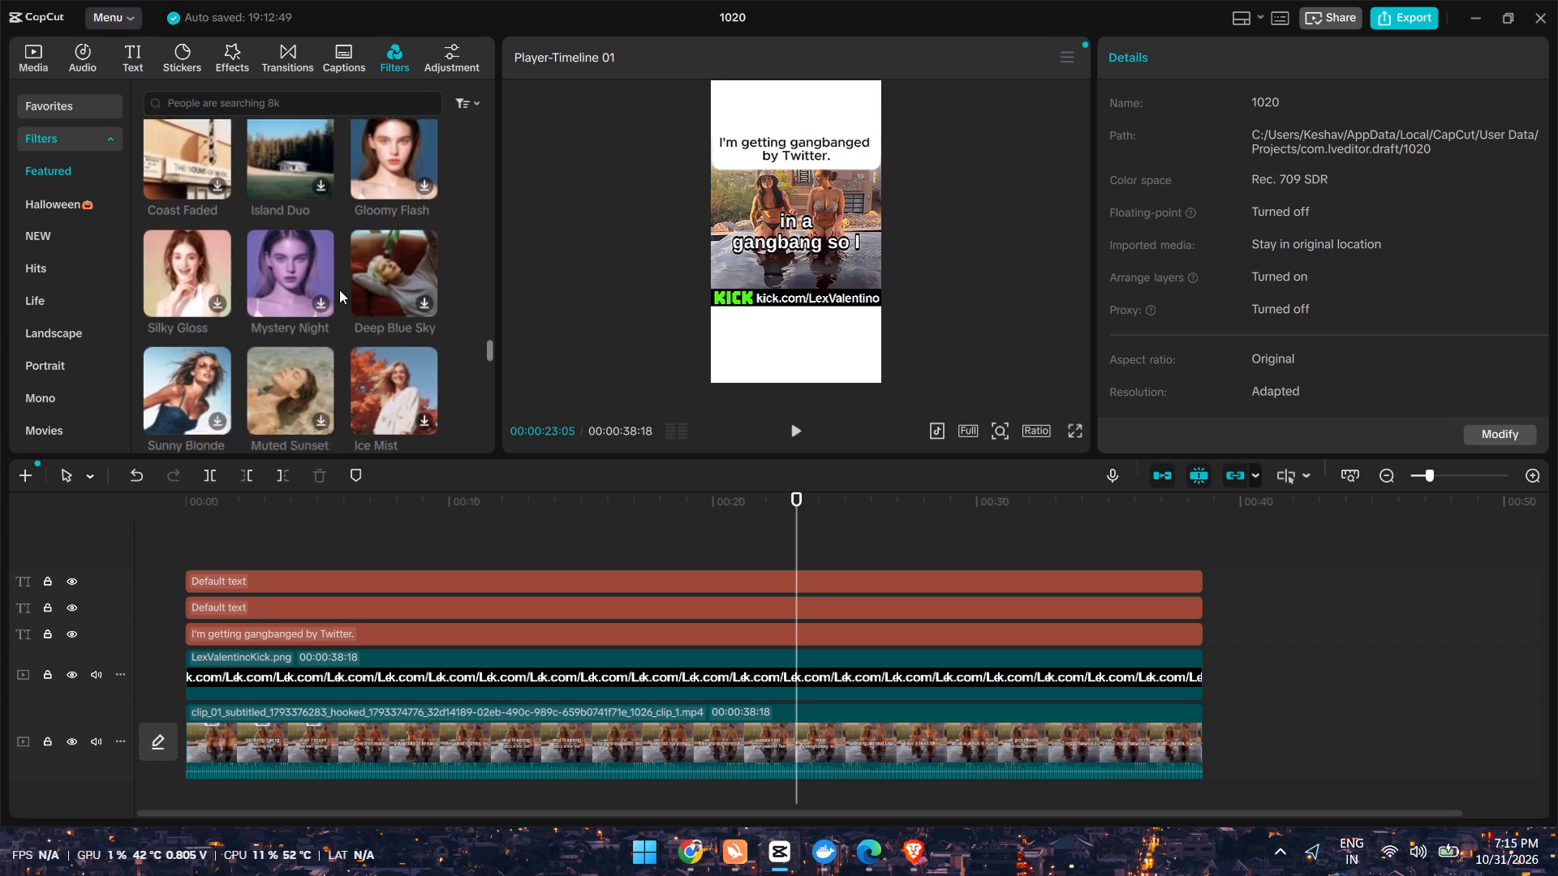
{"action": "scroll", "coordinate": [339, 290], "scroll_direction": "up", "scroll_amount": 2}
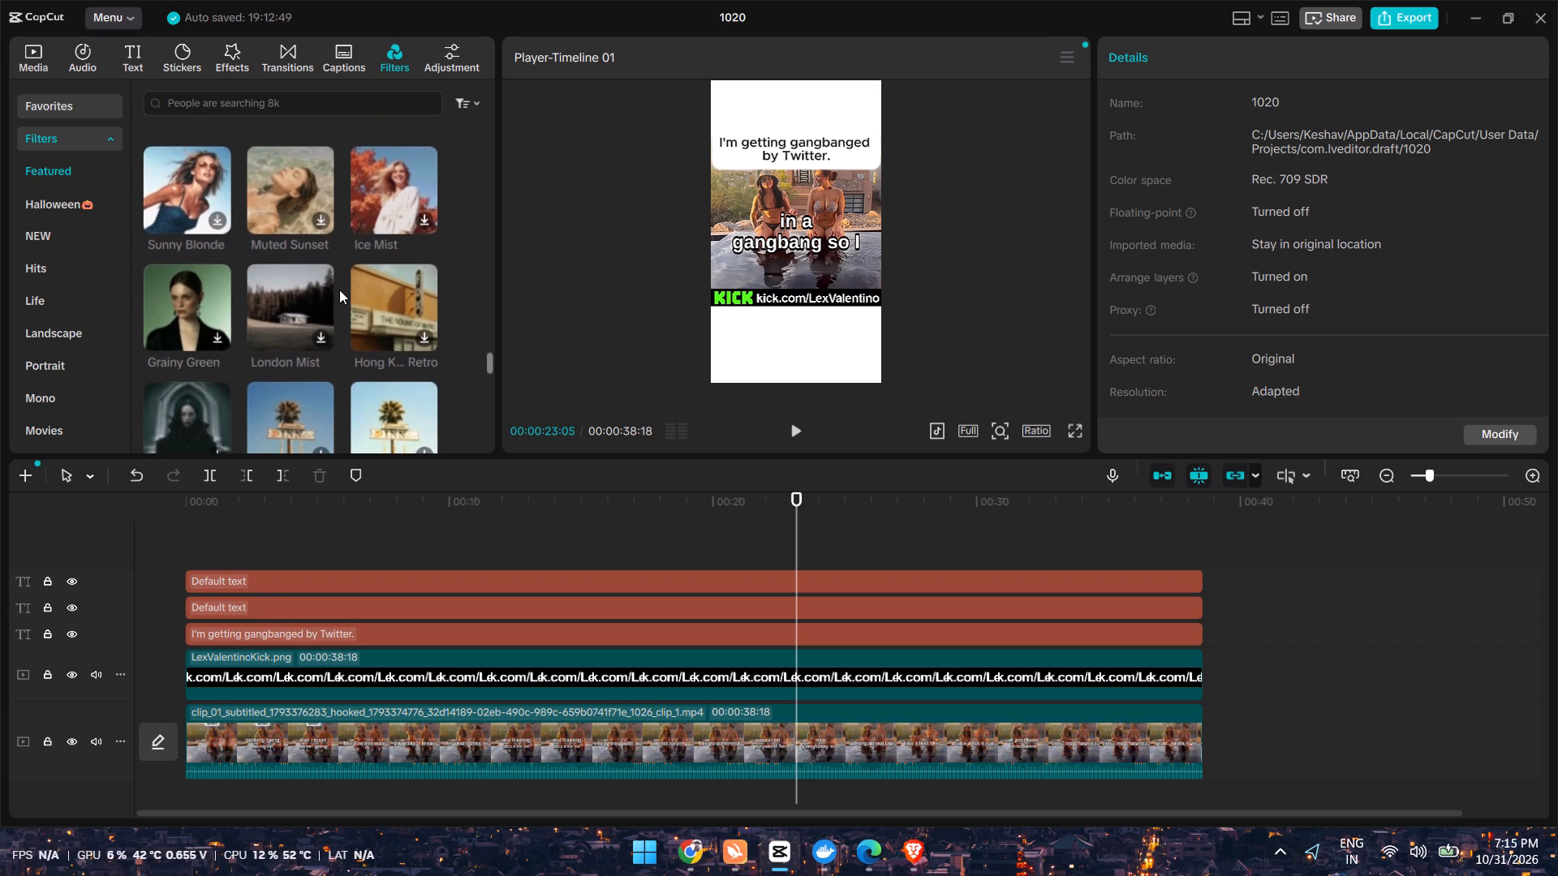
{"action": "scroll", "coordinate": [339, 290], "scroll_direction": "up", "scroll_amount": 5}
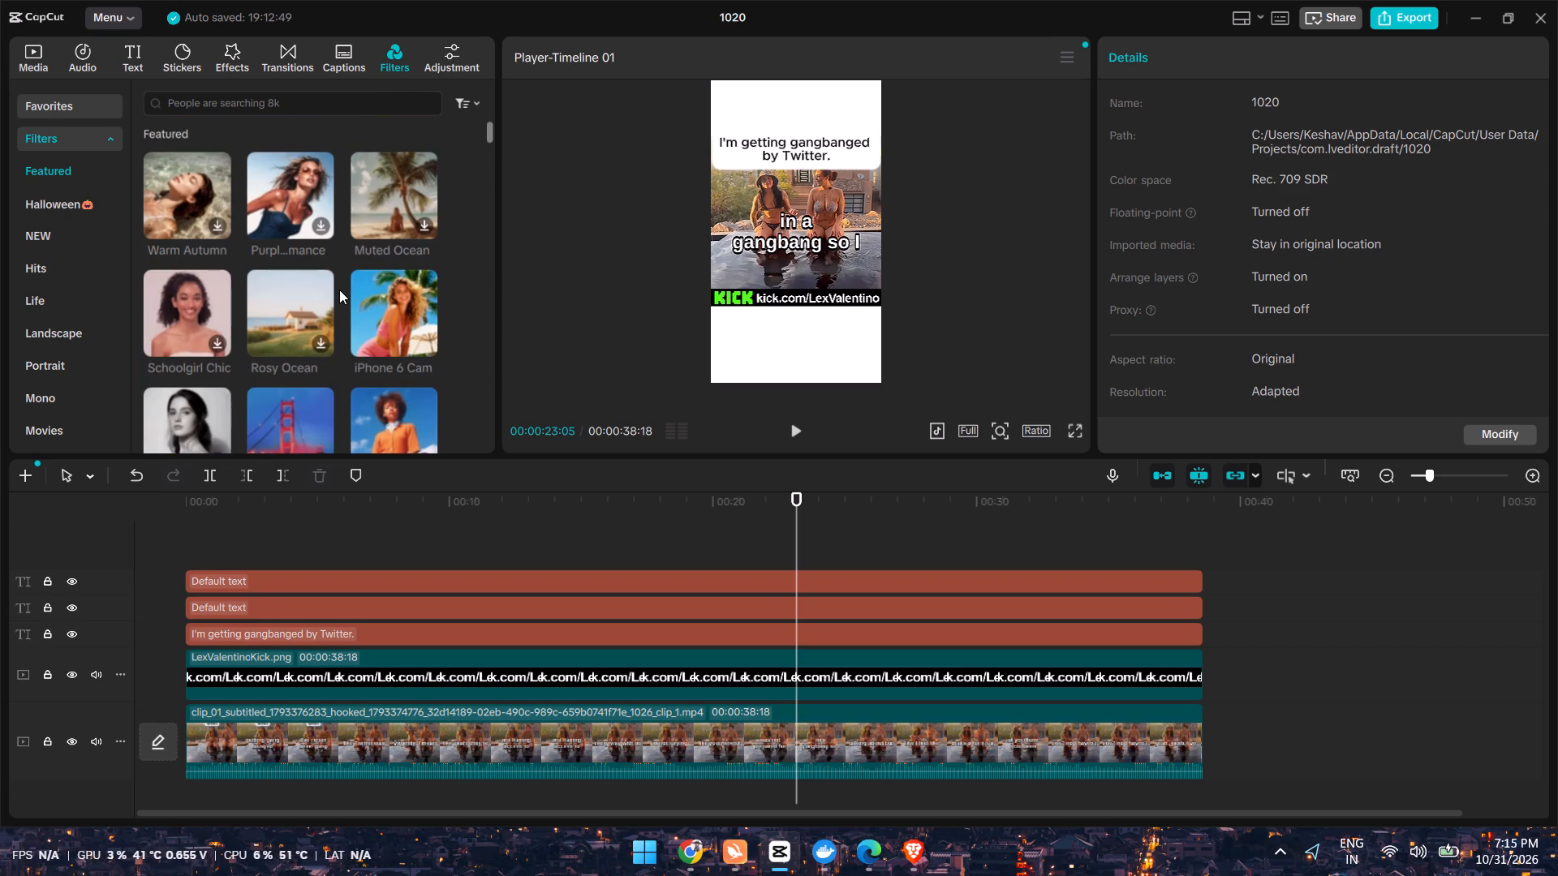
Search the filter library for the trending term "green orange".
{"action": "left_click", "coordinate": [269, 97]}
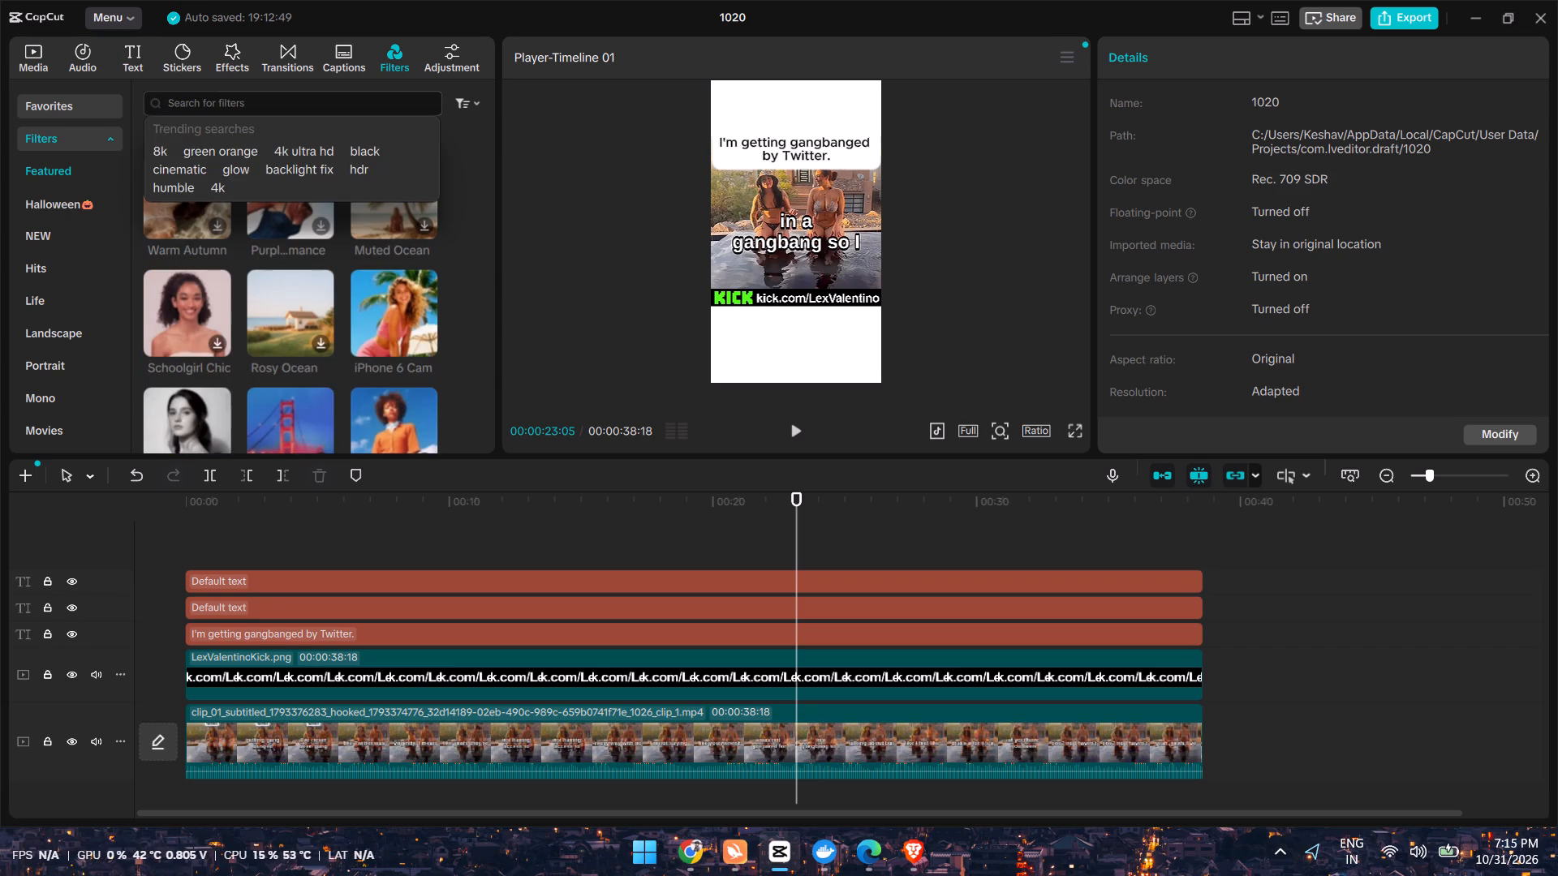
{"action": "left_click", "coordinate": [230, 153]}
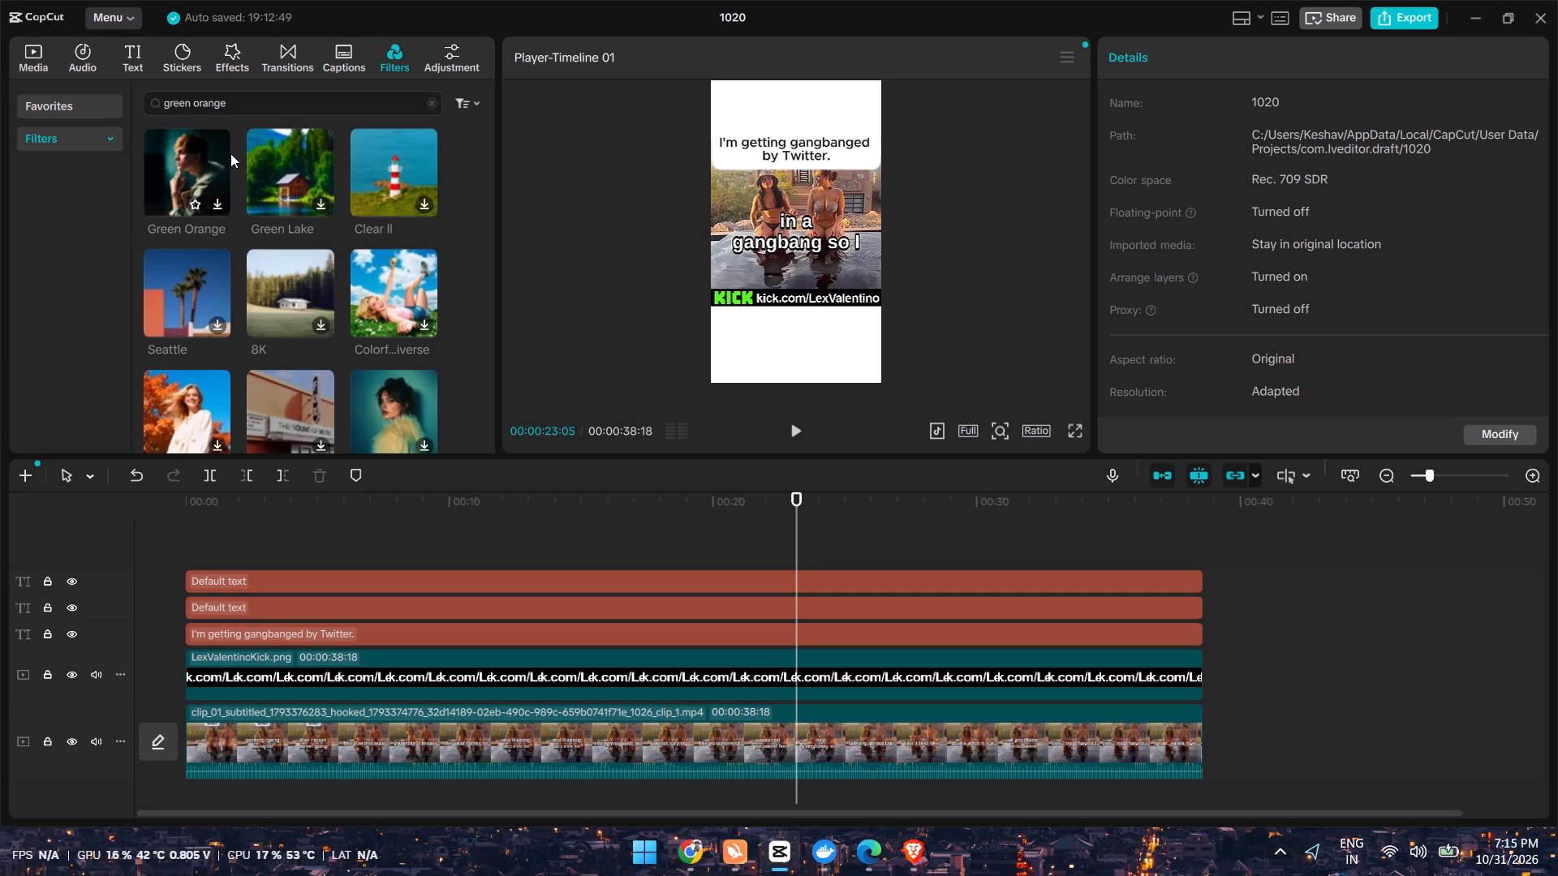
Look through the "green orange" filter results for a suitable look, then clear the search and return to the featured filters.
{"action": "scroll", "coordinate": [363, 314], "scroll_direction": "down", "scroll_amount": 1}
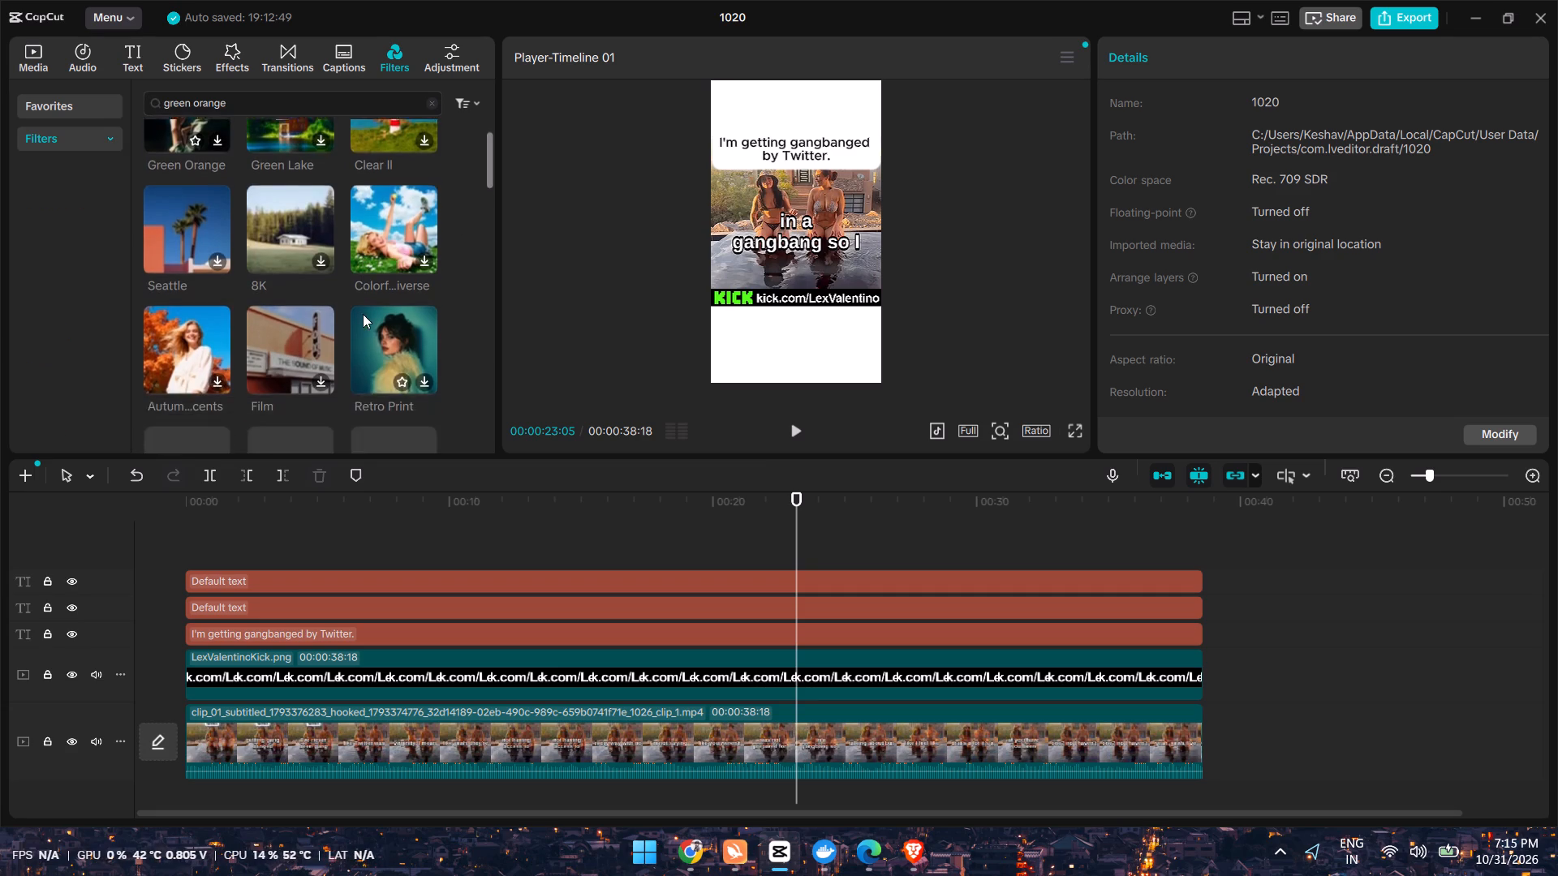
{"action": "scroll", "coordinate": [363, 314], "scroll_direction": "down", "scroll_amount": 2}
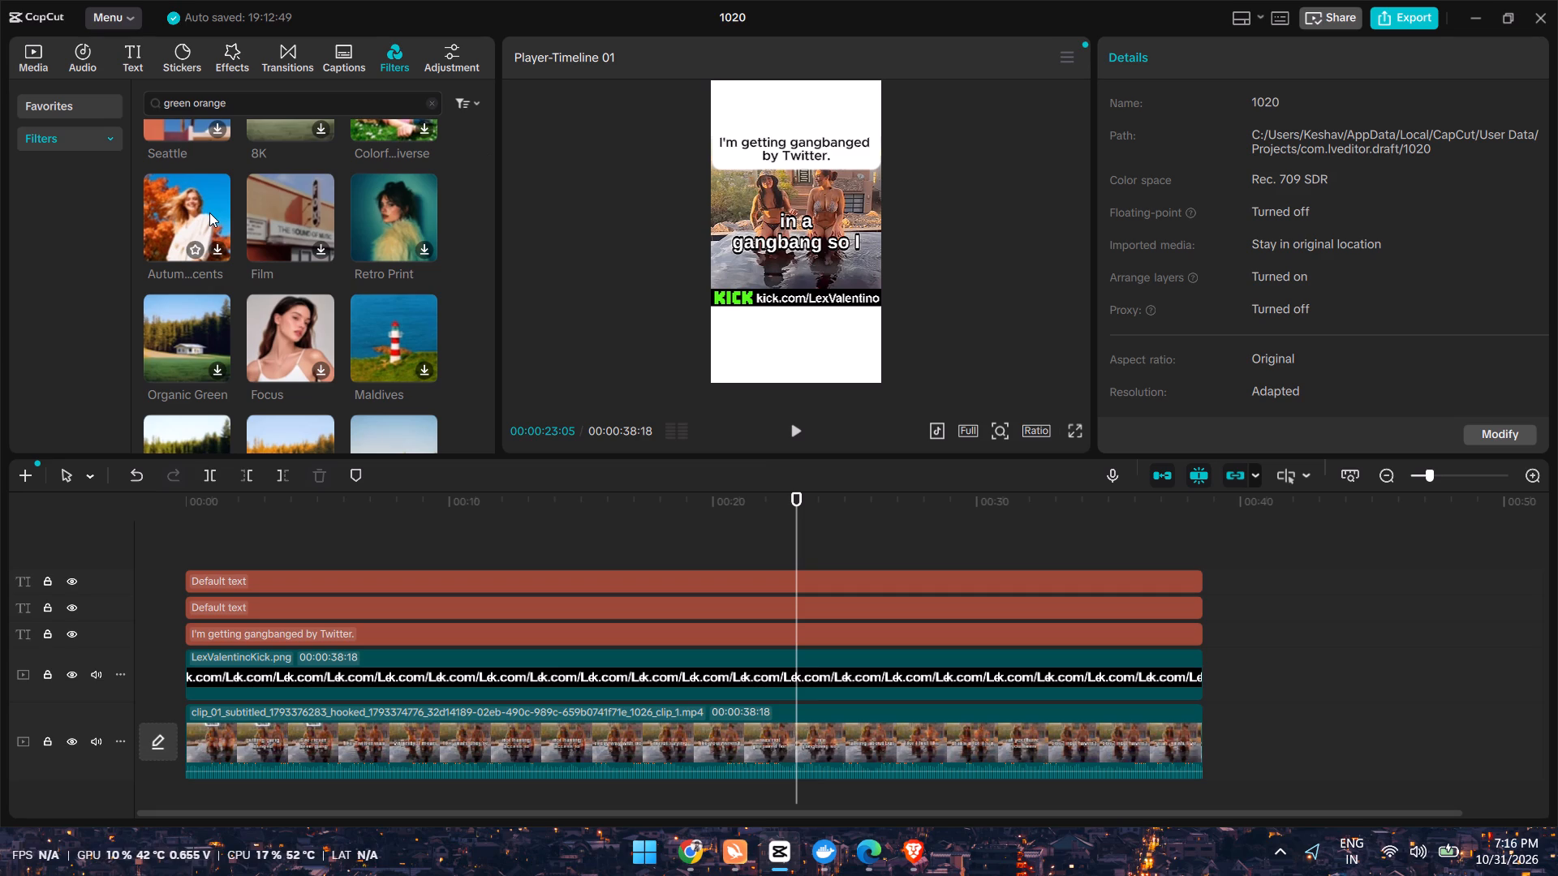
{"action": "scroll", "coordinate": [313, 274], "scroll_direction": "down", "scroll_amount": 1}
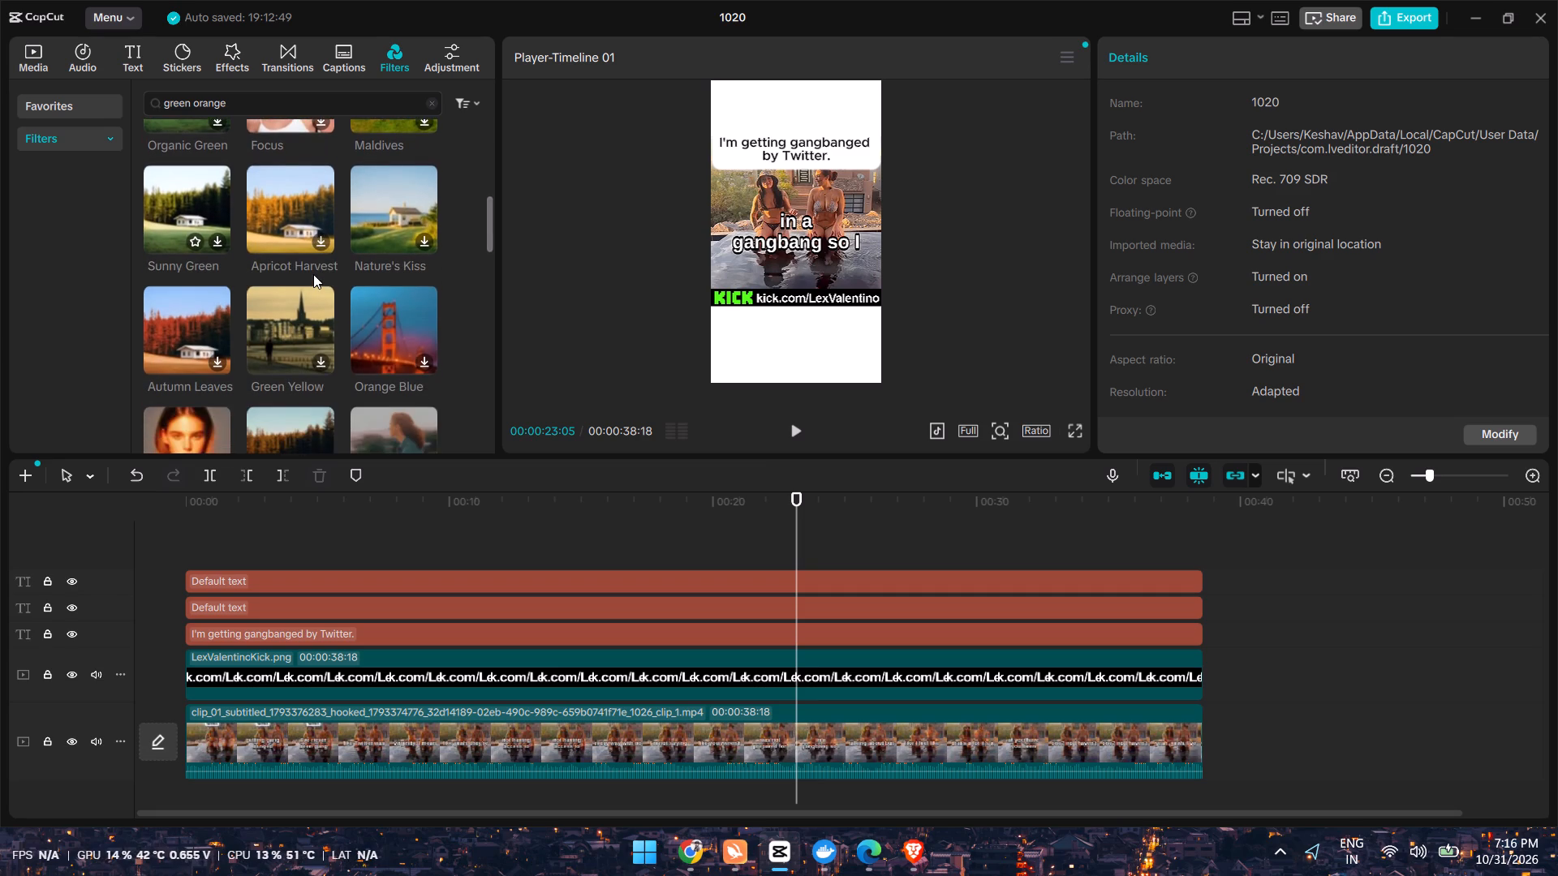
{"action": "scroll", "coordinate": [313, 274], "scroll_direction": "up", "scroll_amount": 4}
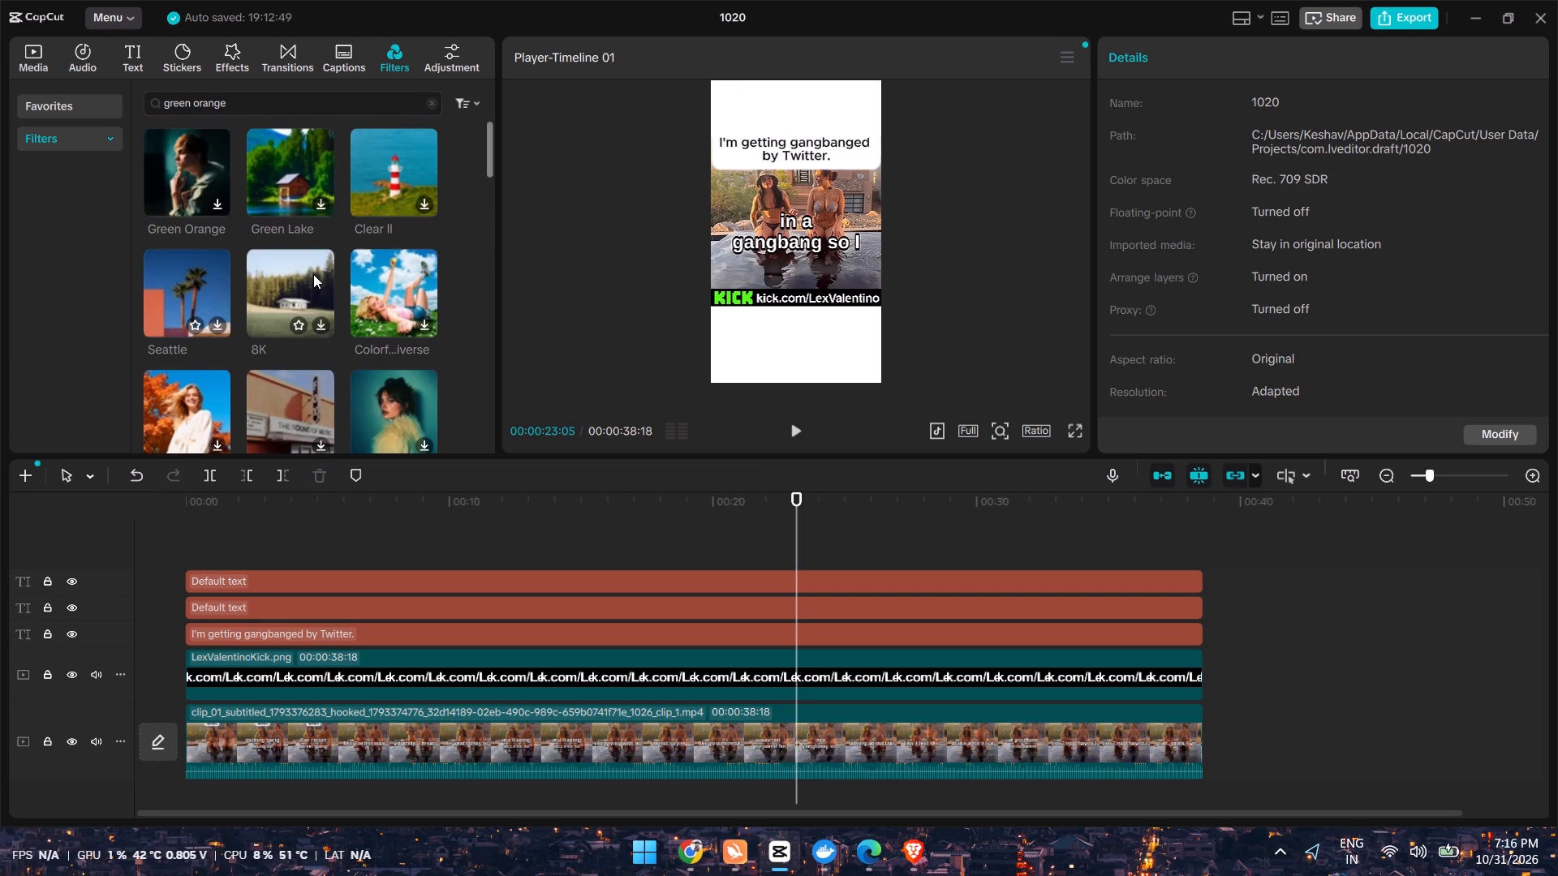
{"action": "left_click", "coordinate": [427, 105]}
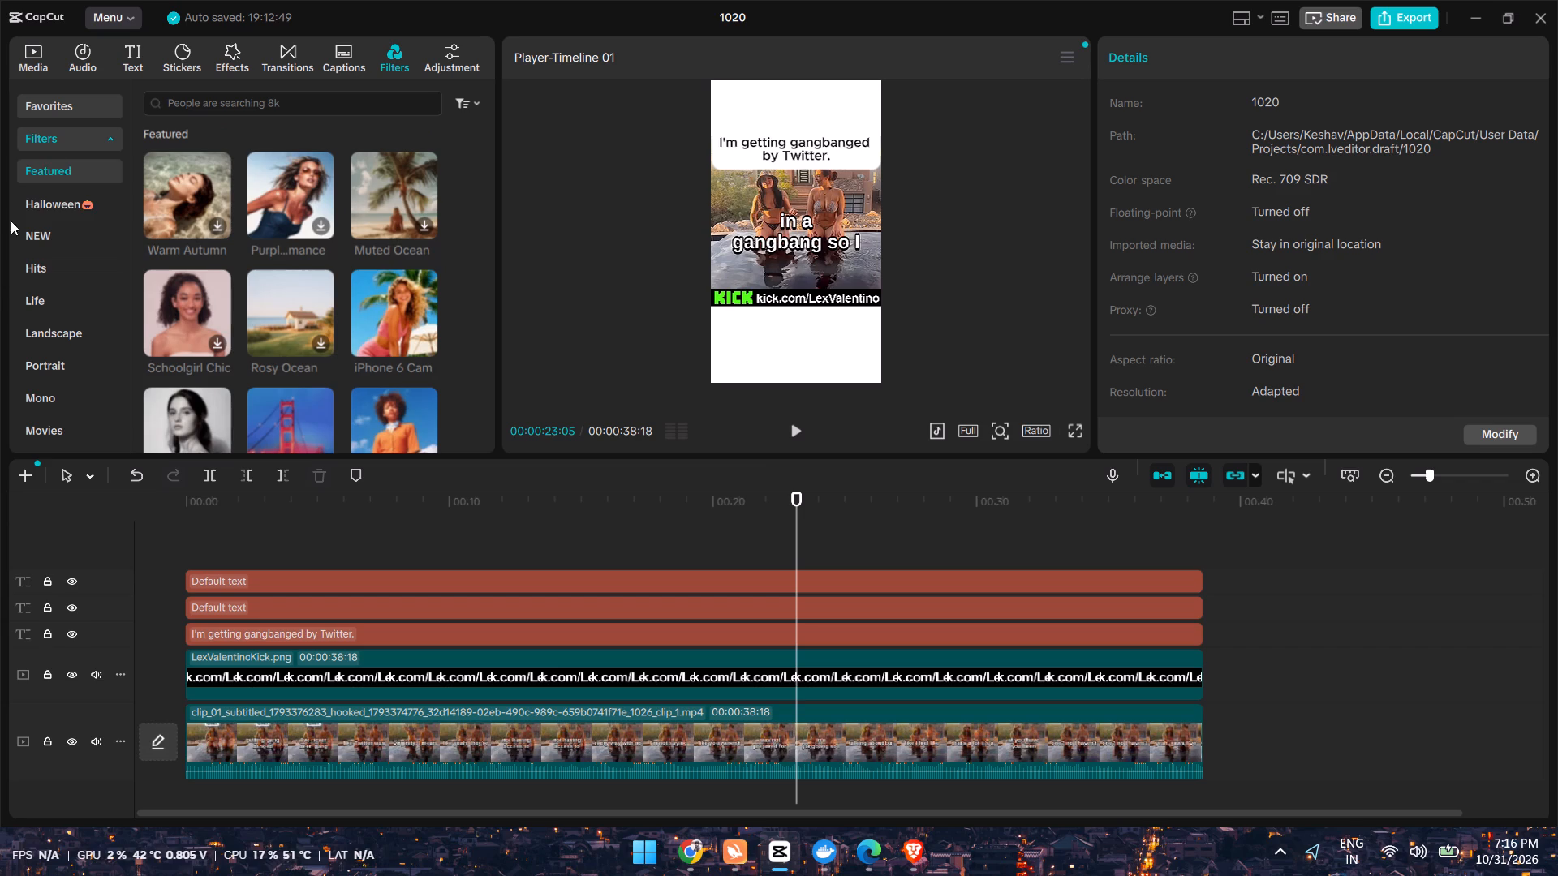
{"action": "left_click", "coordinate": [62, 173]}
Compare title case, lowercase and uppercase on the headline text, and leave it in title case.
{"action": "left_click", "coordinate": [712, 620]}
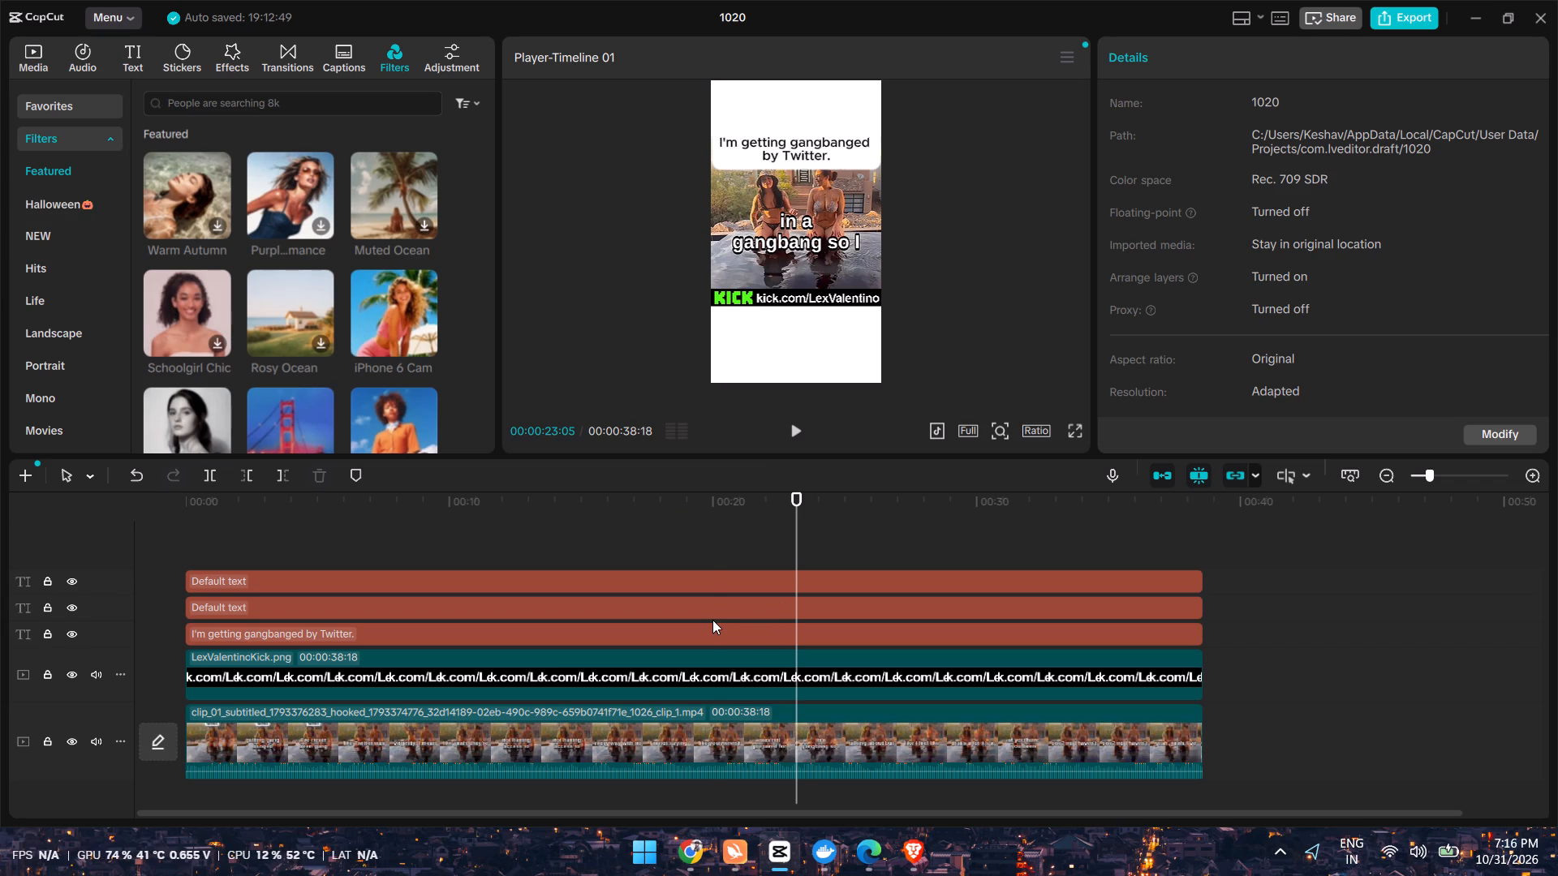
{"action": "left_click", "coordinate": [708, 634]}
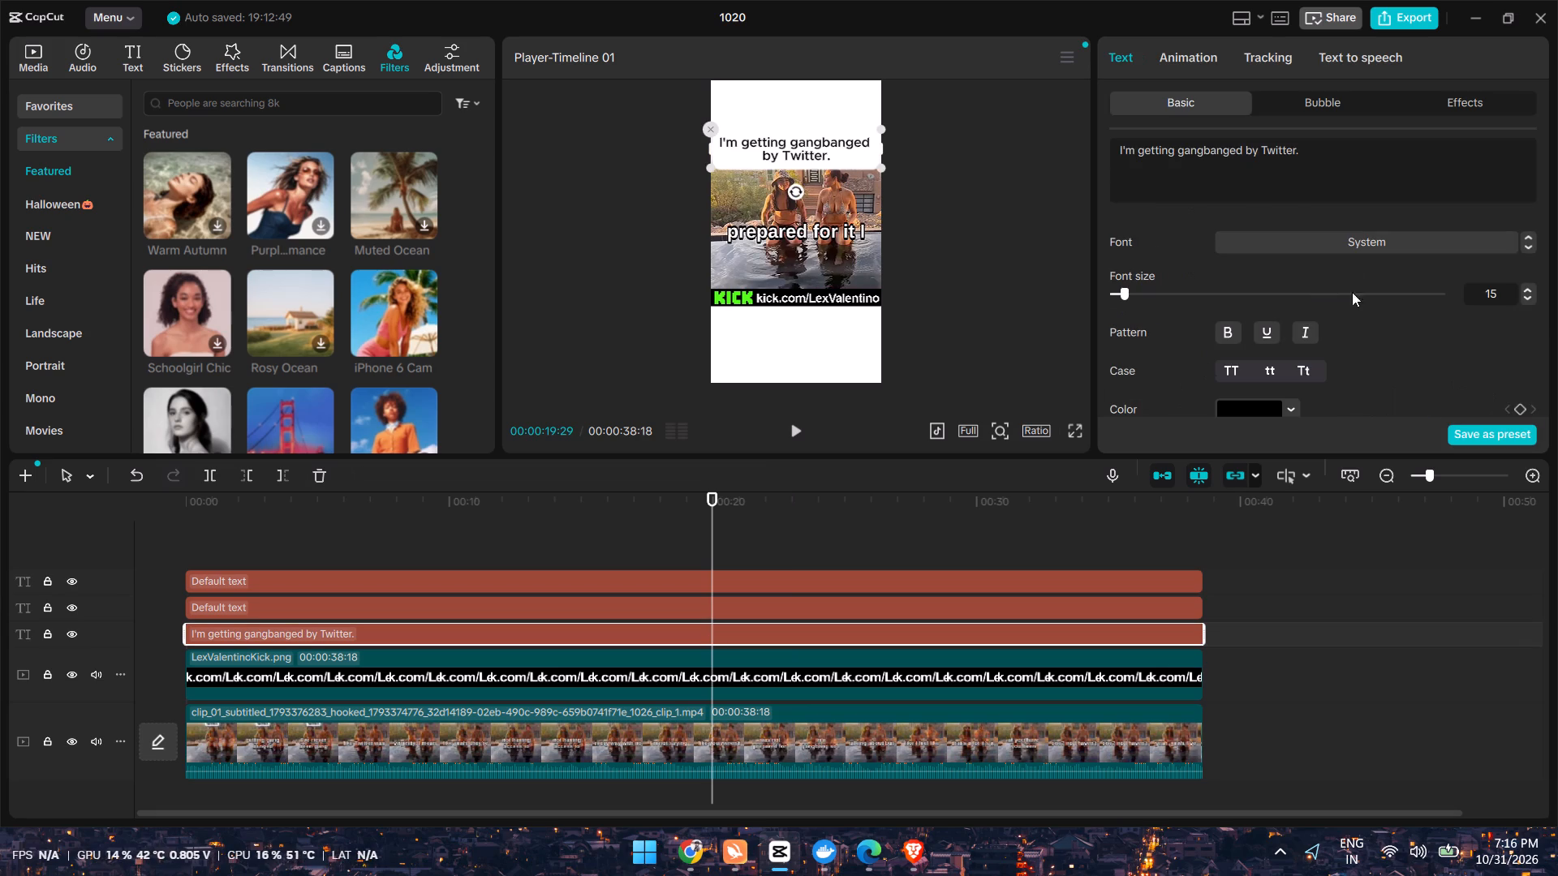
{"action": "left_click", "coordinate": [1304, 368]}
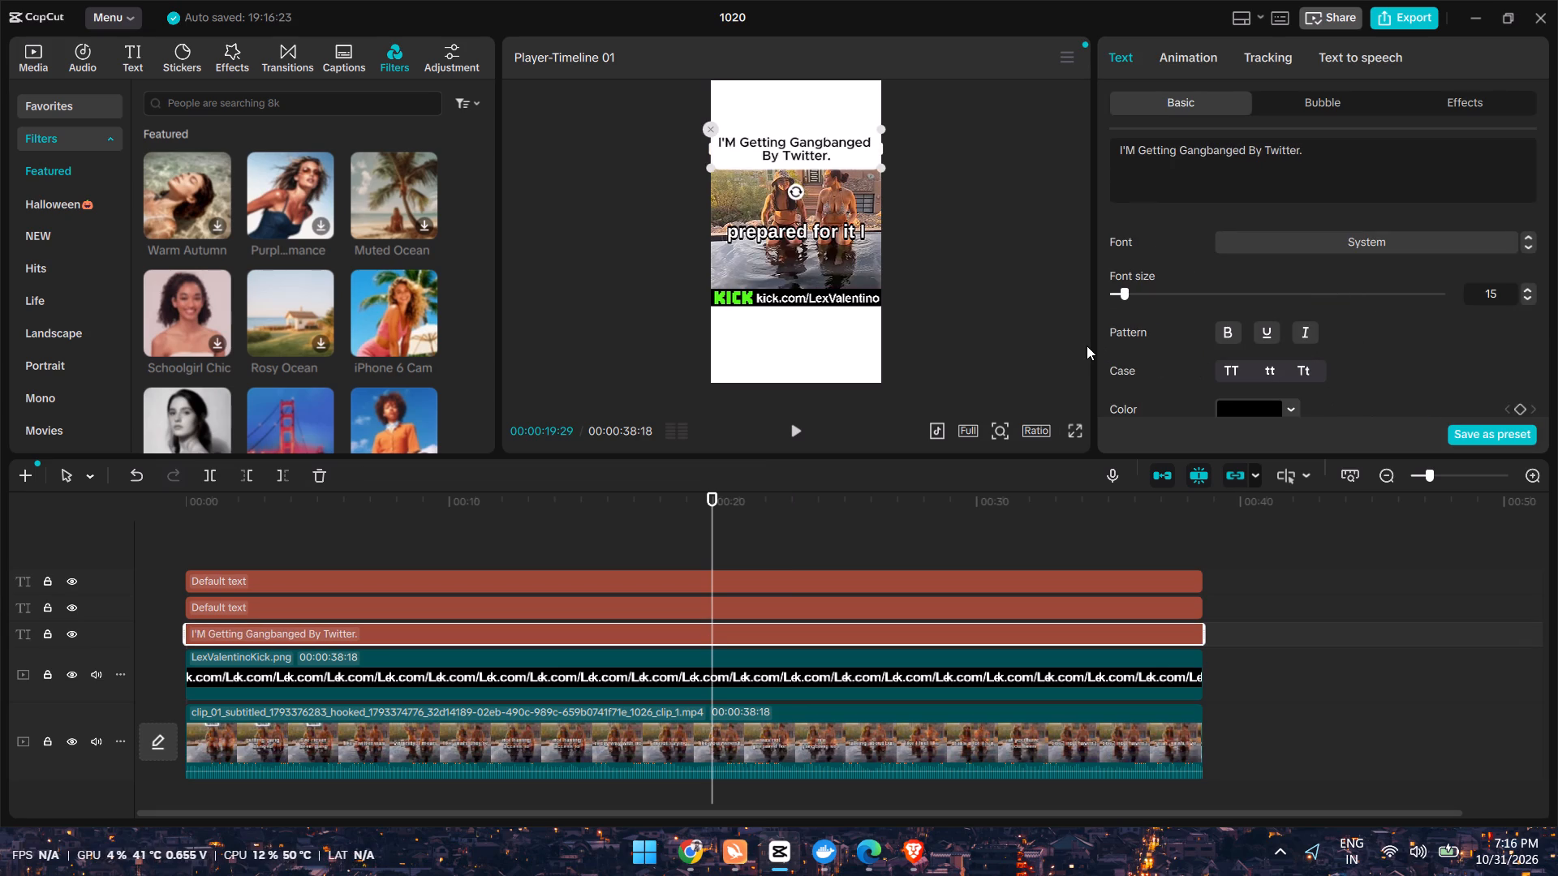
{"action": "left_click", "coordinate": [1276, 369]}
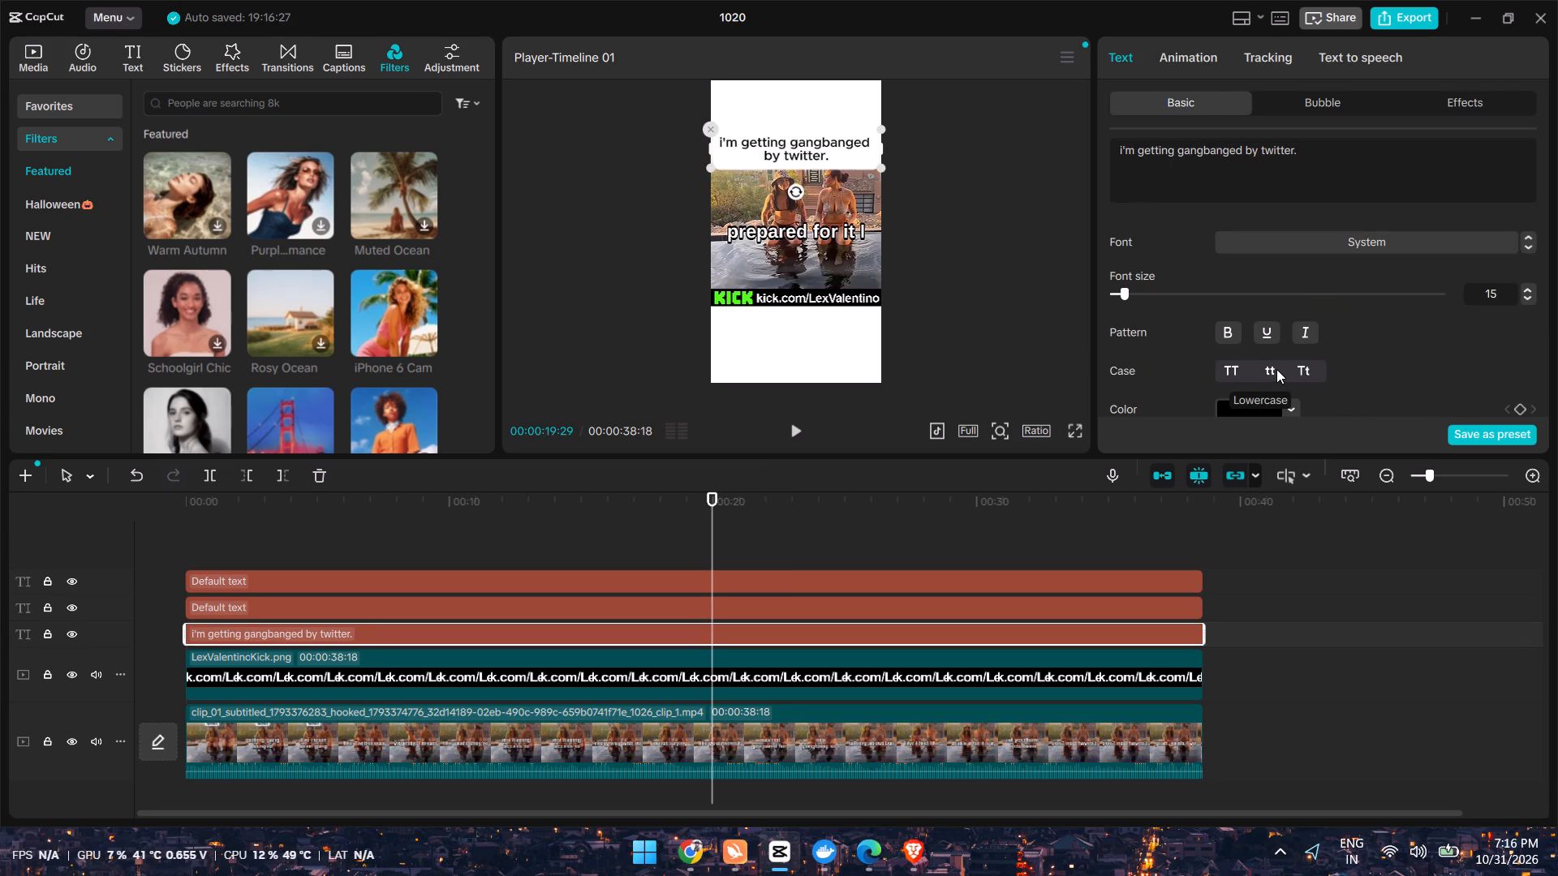
{"action": "left_click", "coordinate": [1233, 364]}
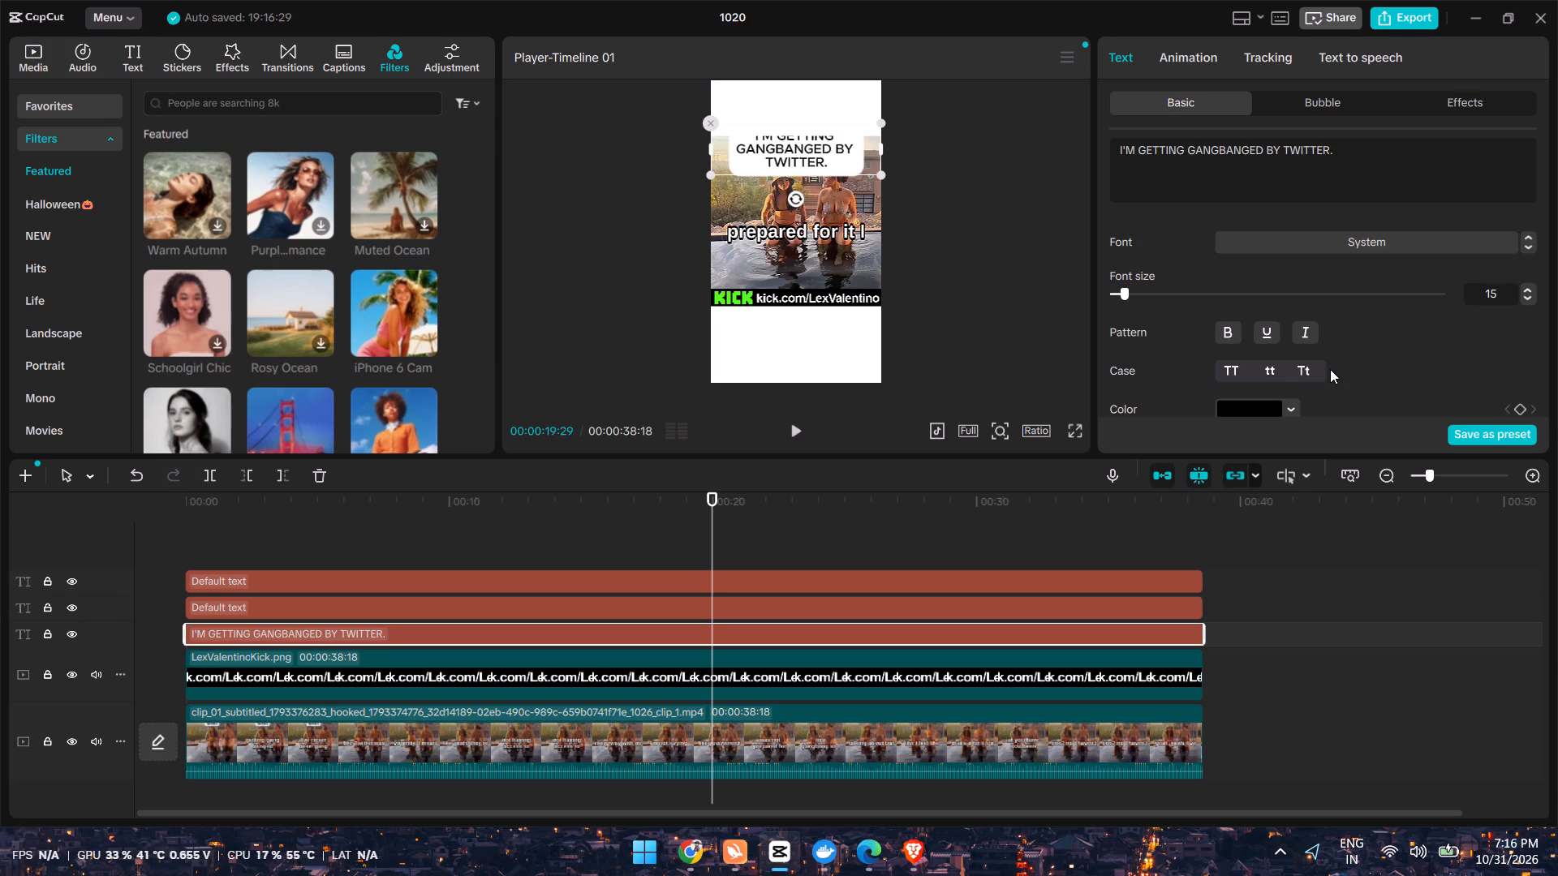
{"action": "left_click", "coordinate": [1306, 367]}
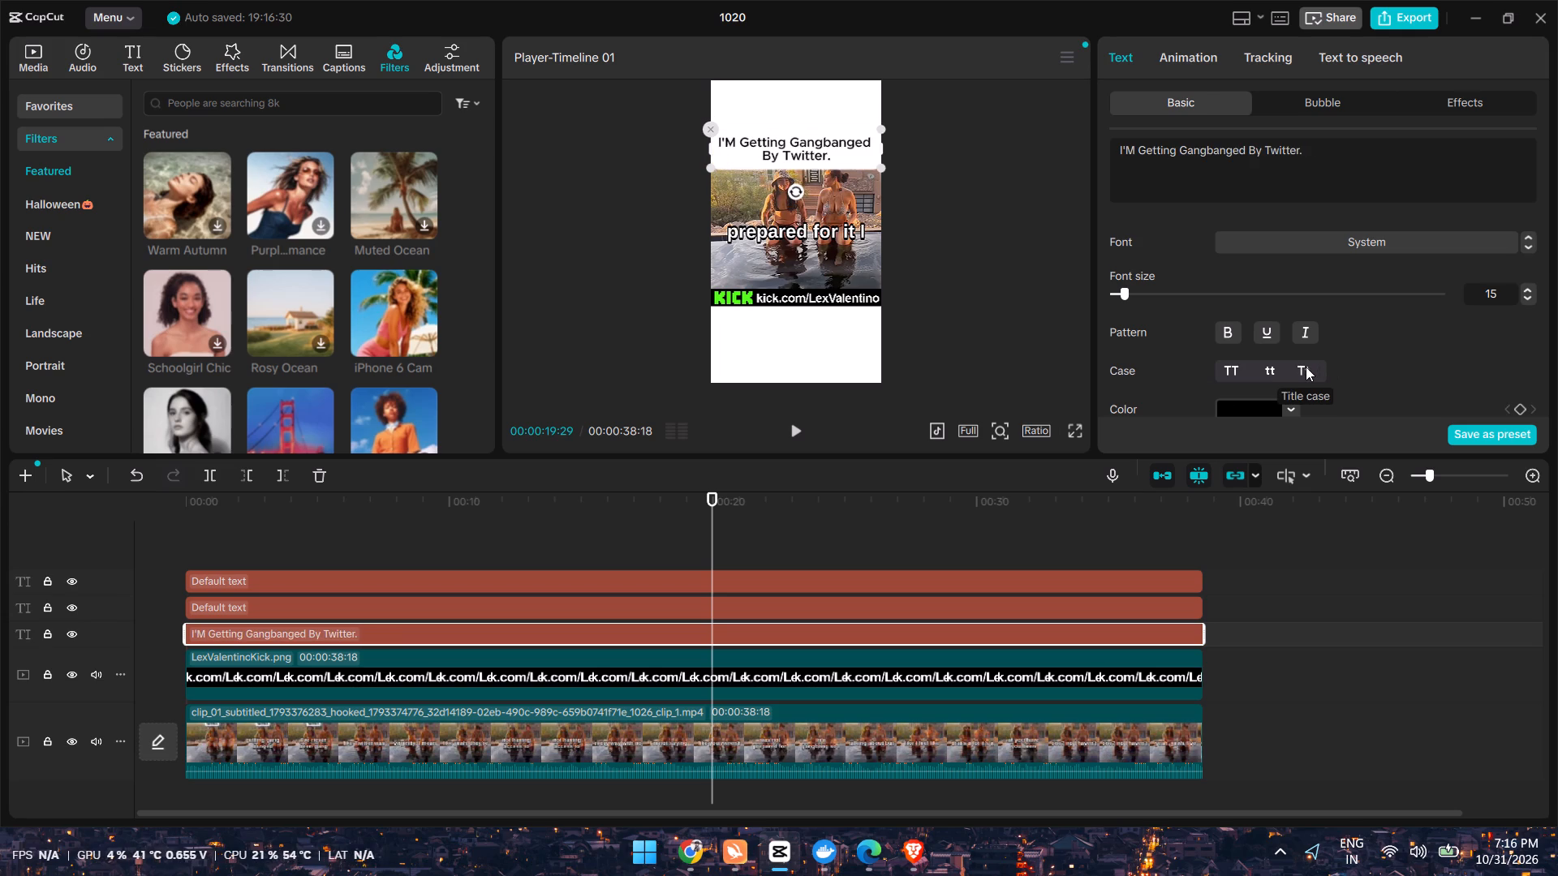
{"action": "left_click", "coordinate": [1072, 307]}
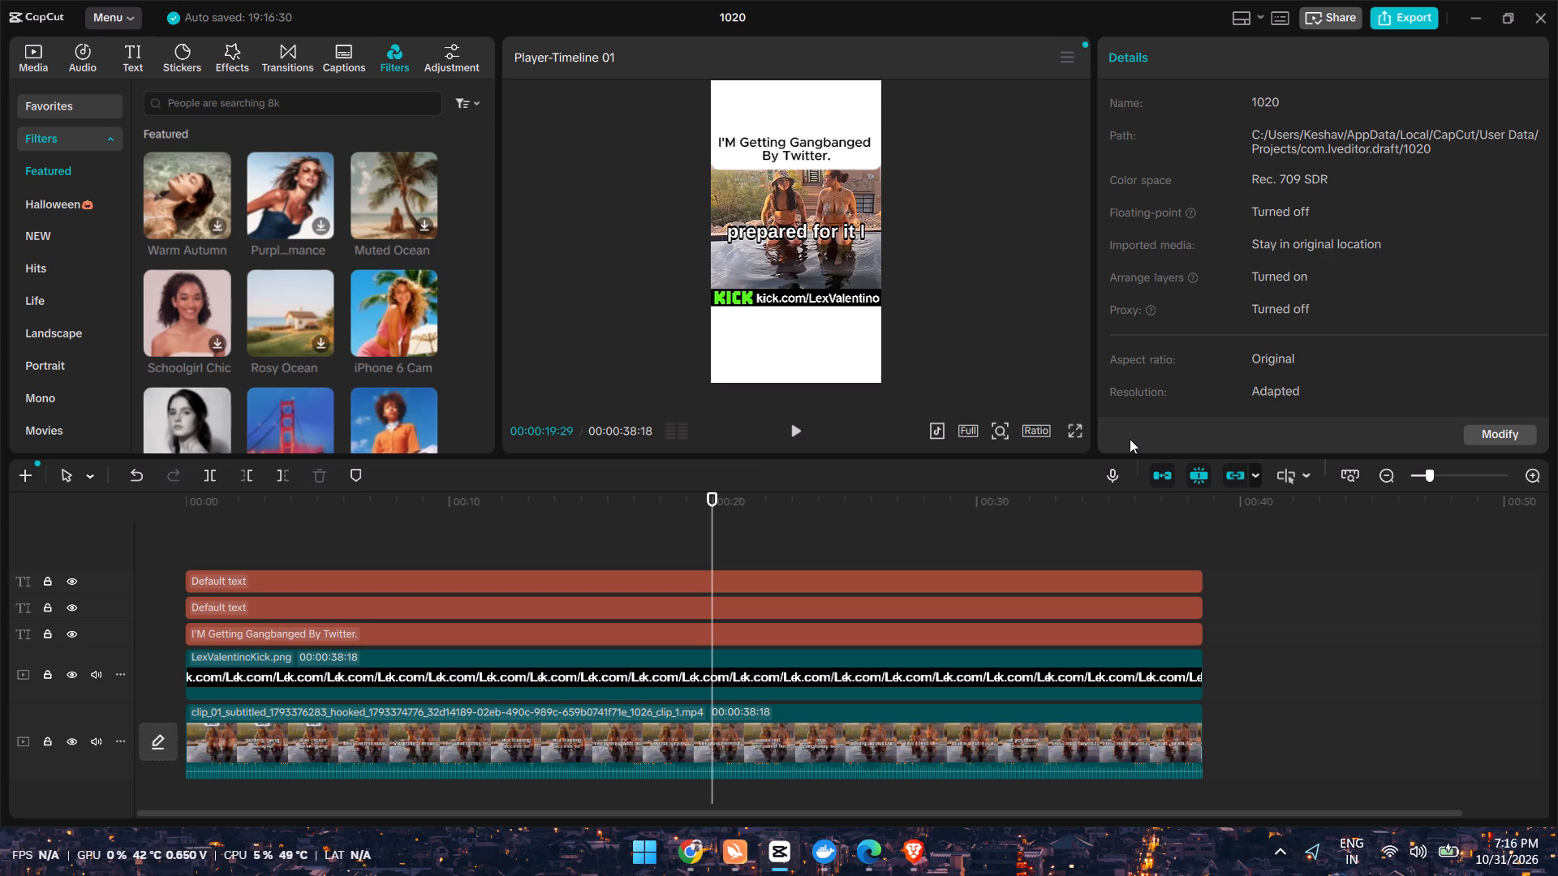
Play a short stretch of the video to check the title-case headline, and pause it.
{"action": "left_click", "coordinate": [787, 430]}
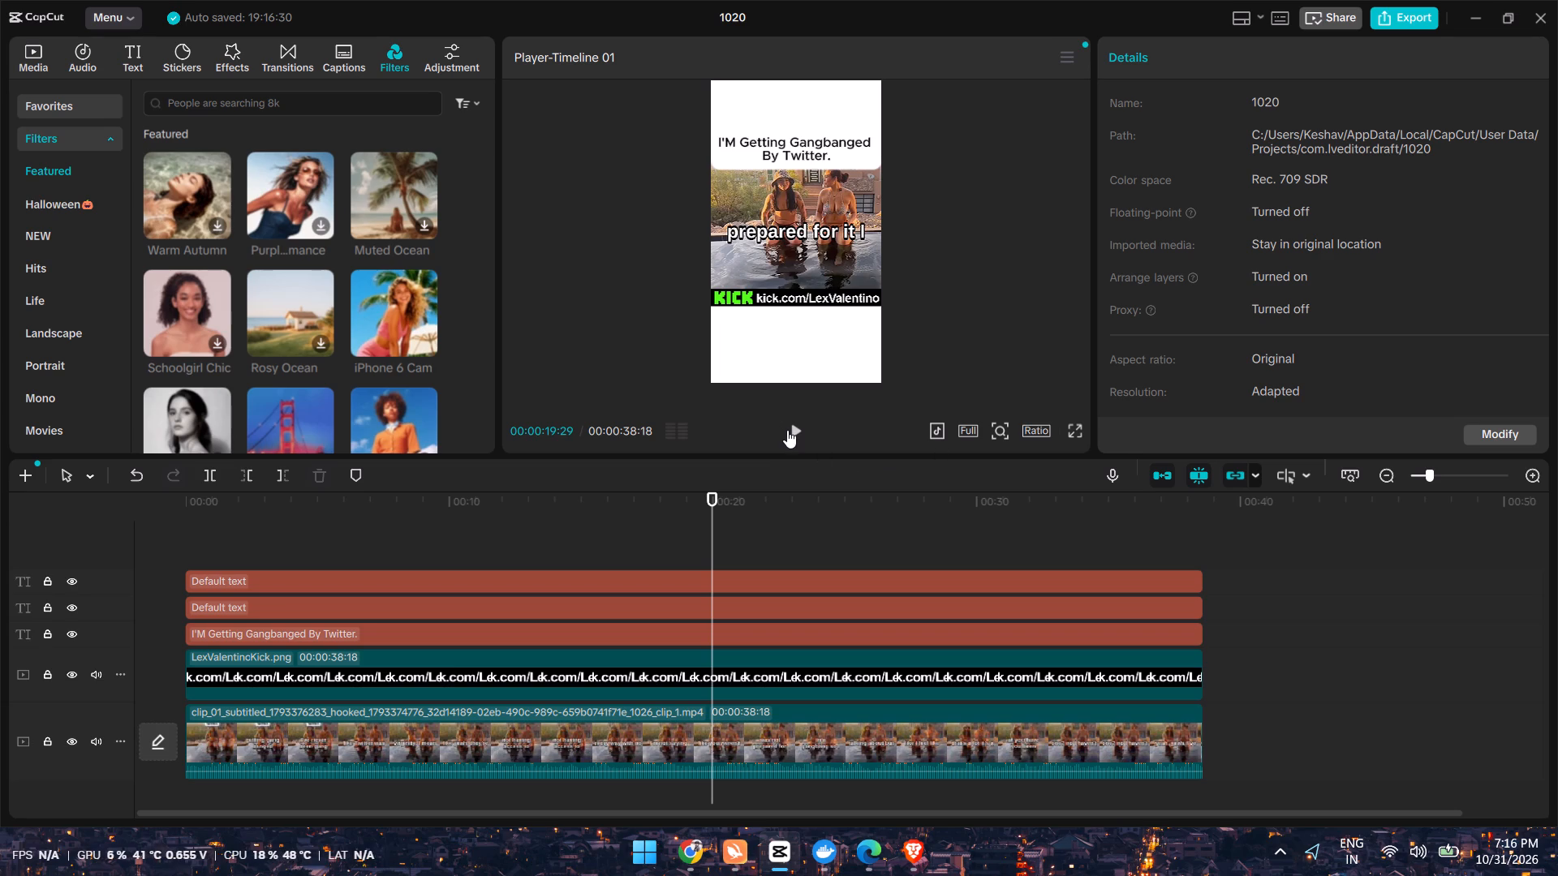
{"action": "left_click", "coordinate": [787, 430]}
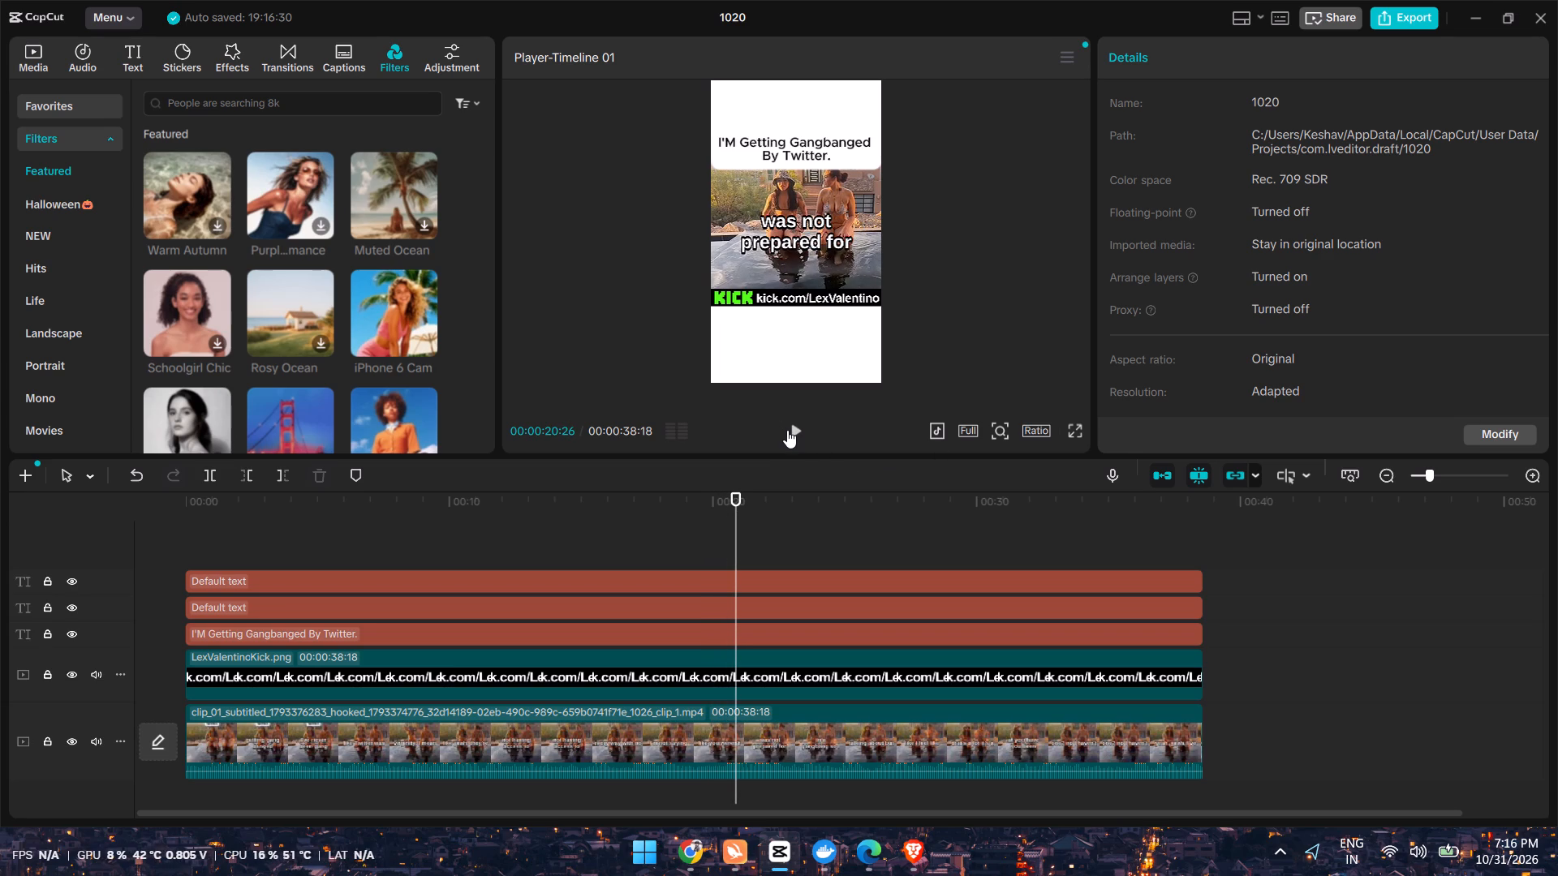
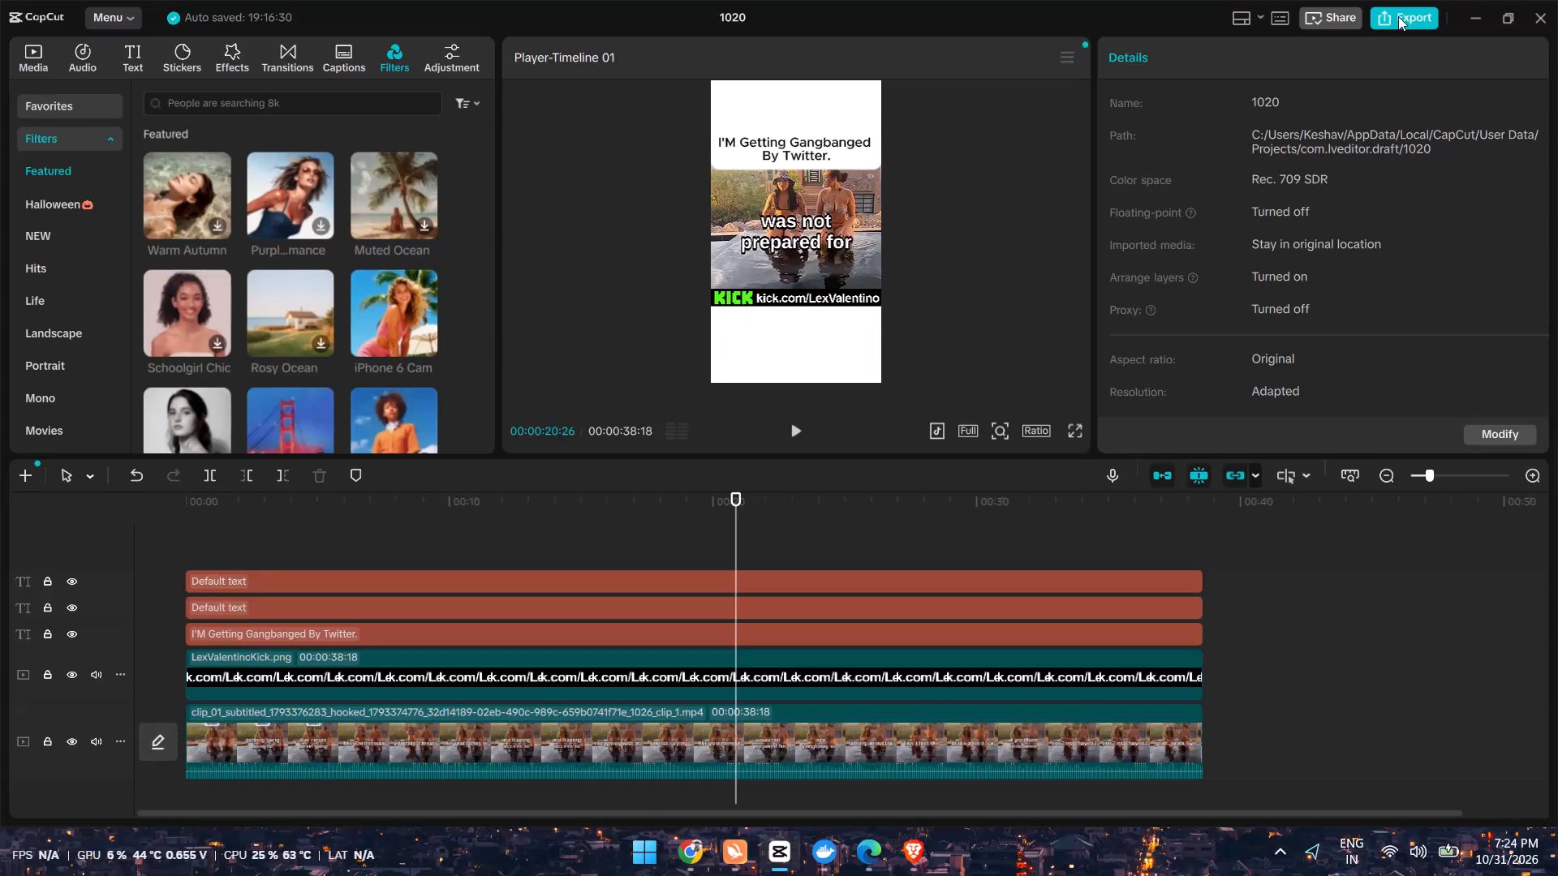
Export the finished video at a frame rate of 60fps, with the Desktop folder as the export location.
{"action": "left_click", "coordinate": [1397, 22]}
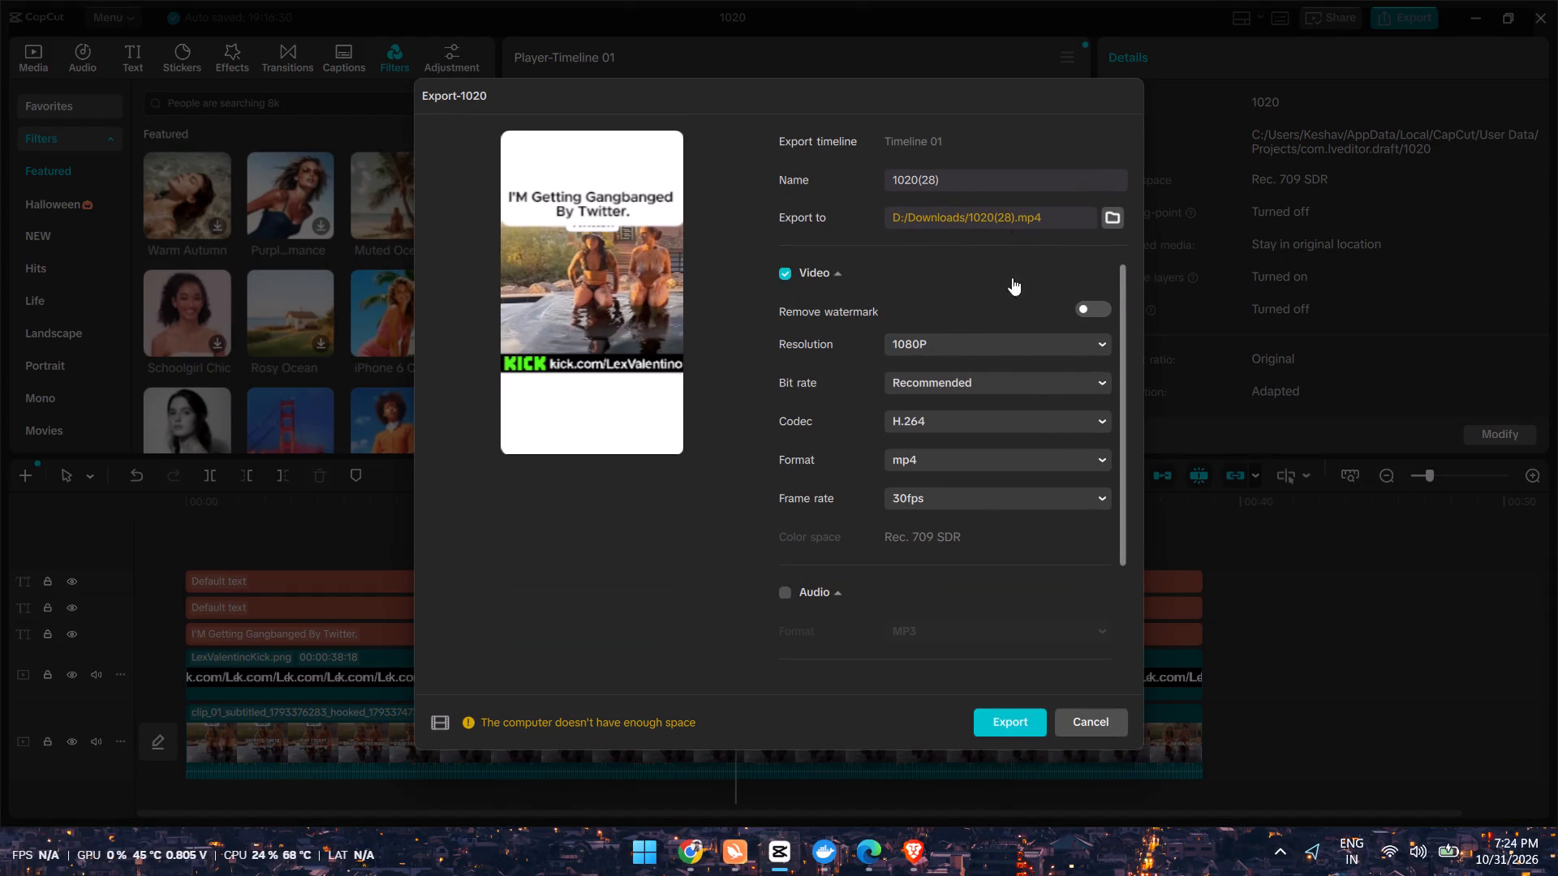
{"action": "left_click", "coordinate": [988, 493]}
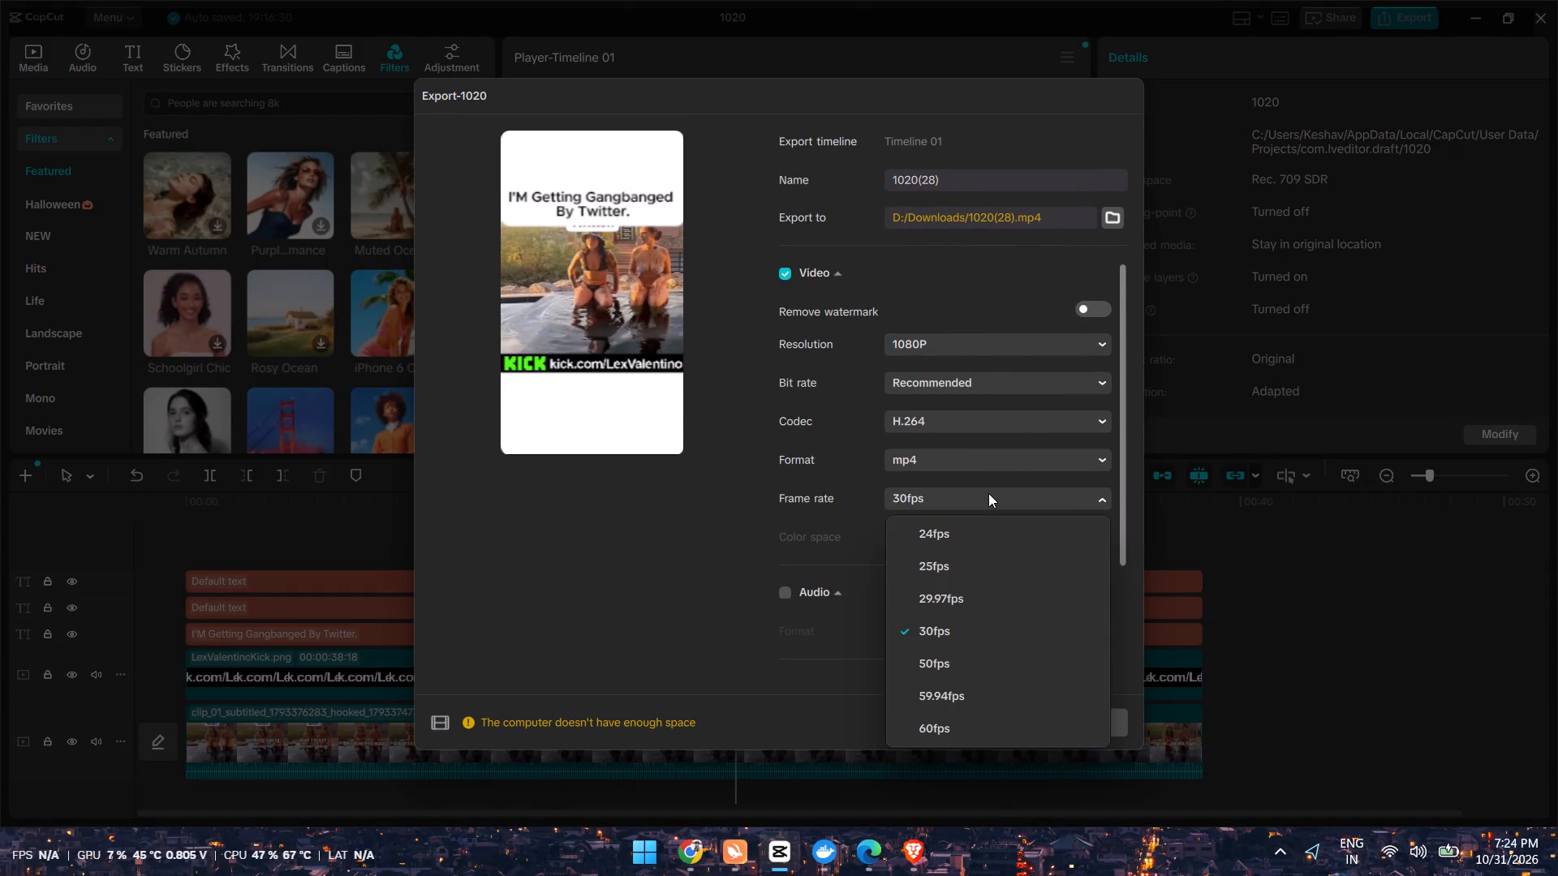
{"action": "left_click", "coordinate": [920, 724]}
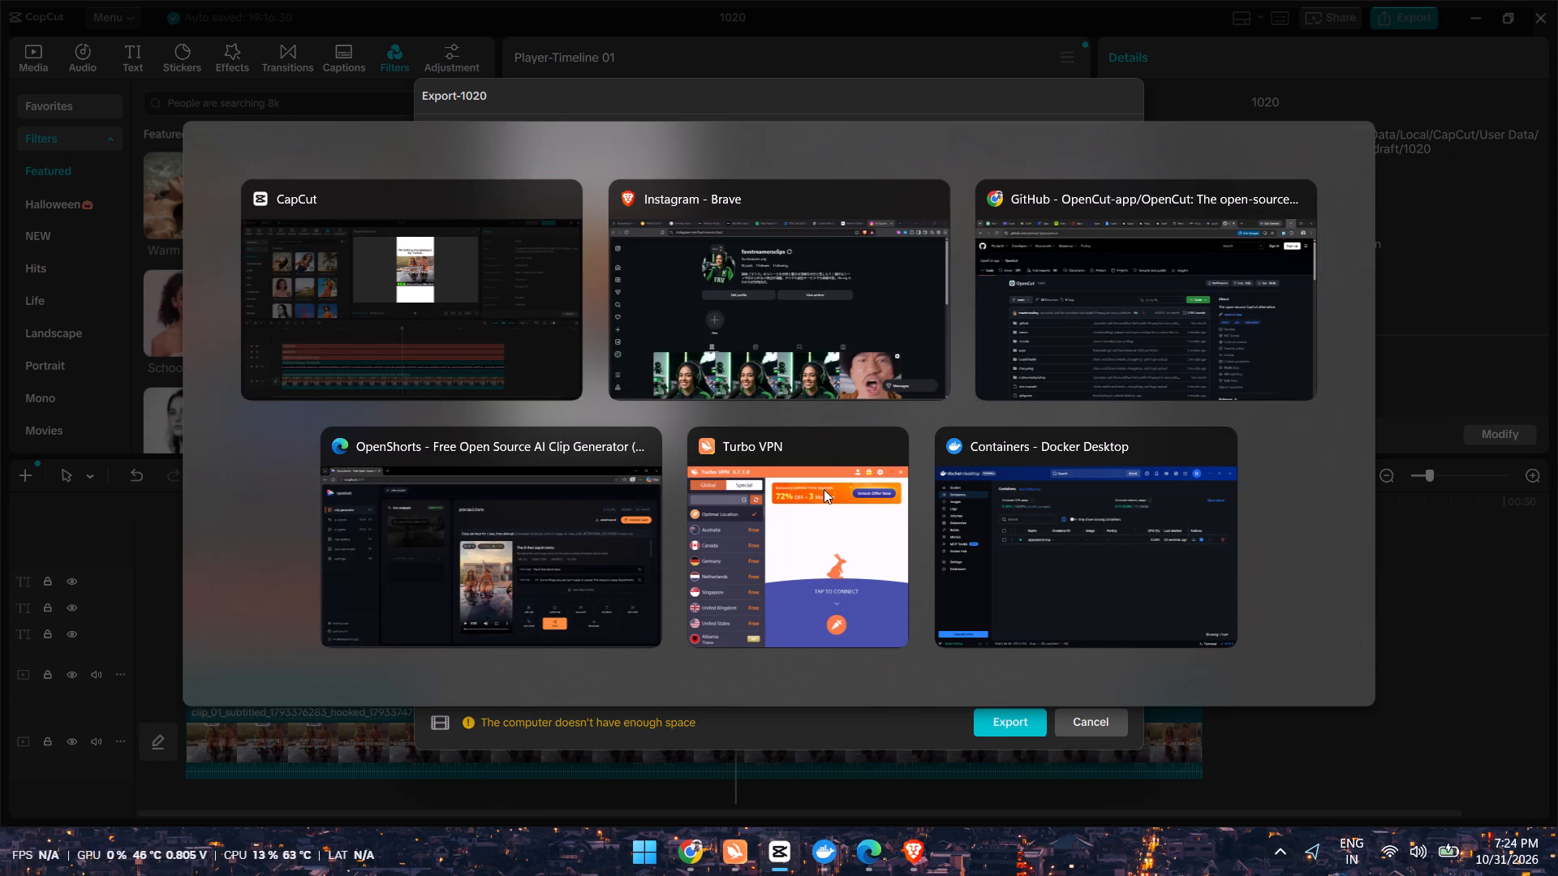
{"action": "left_click_drag", "start_coordinate": [1109, 204], "coordinate": [1111, 214]}
{"action": "left_click", "coordinate": [1111, 214]}
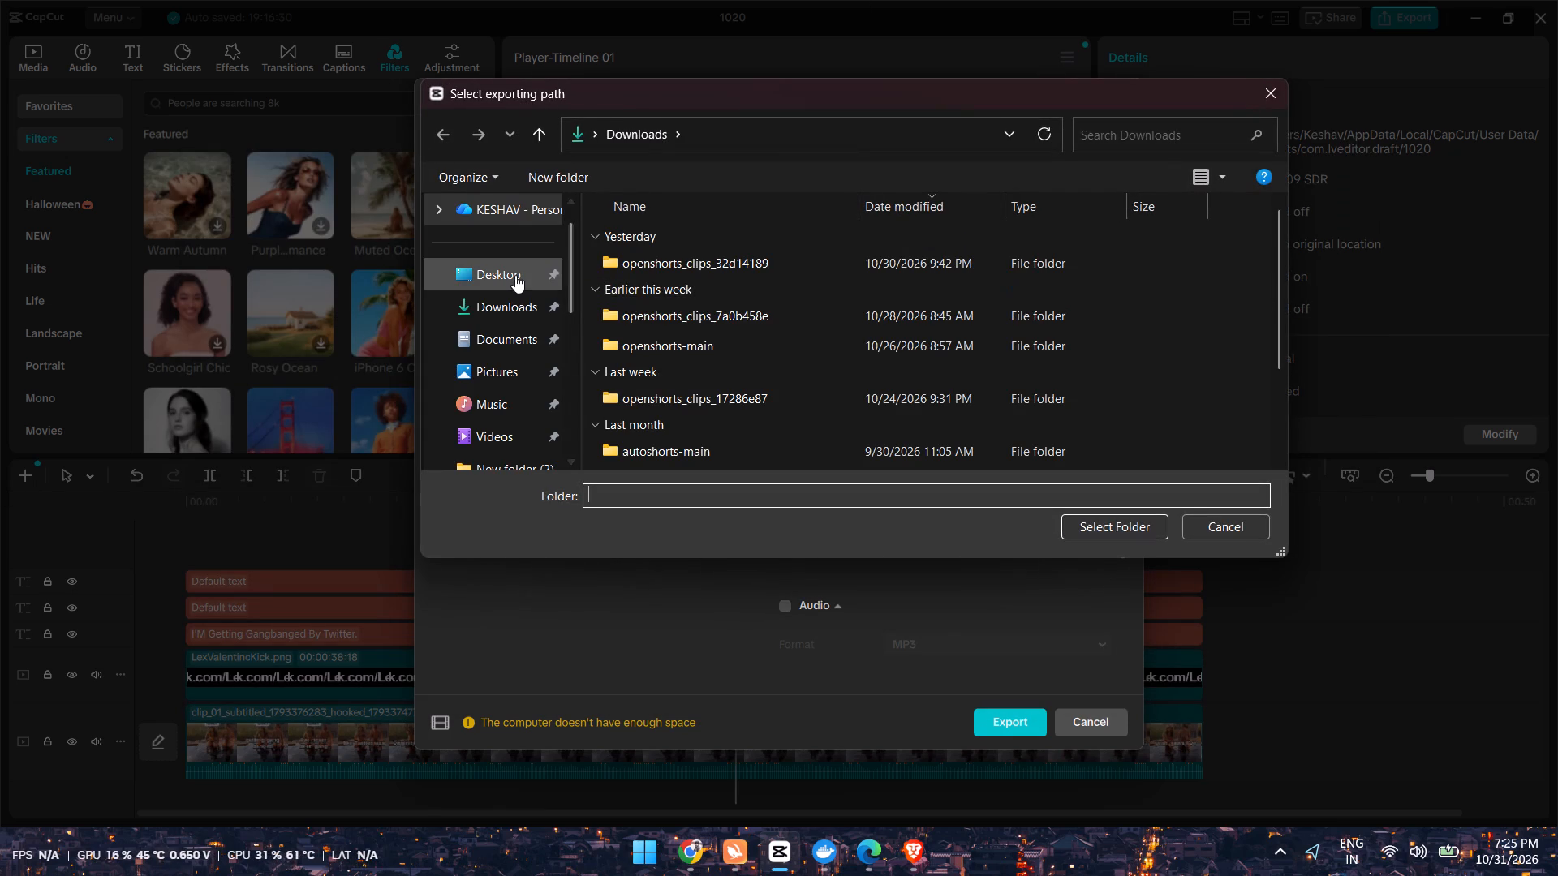
{"action": "left_click", "coordinate": [515, 275]}
{"action": "left_click", "coordinate": [1097, 534]}
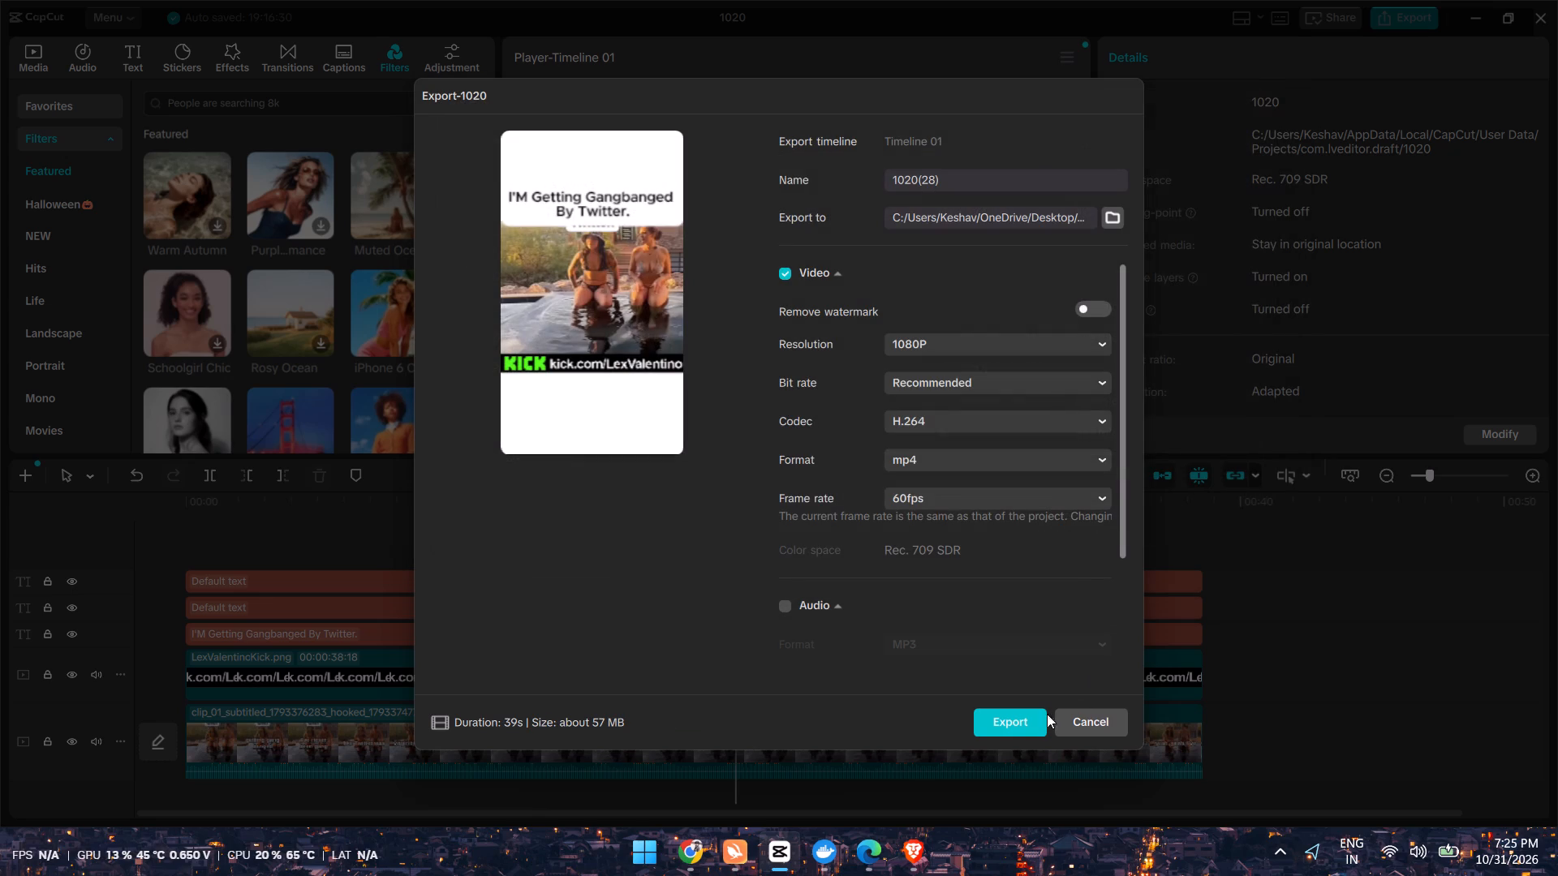
{"action": "left_click", "coordinate": [1026, 715]}
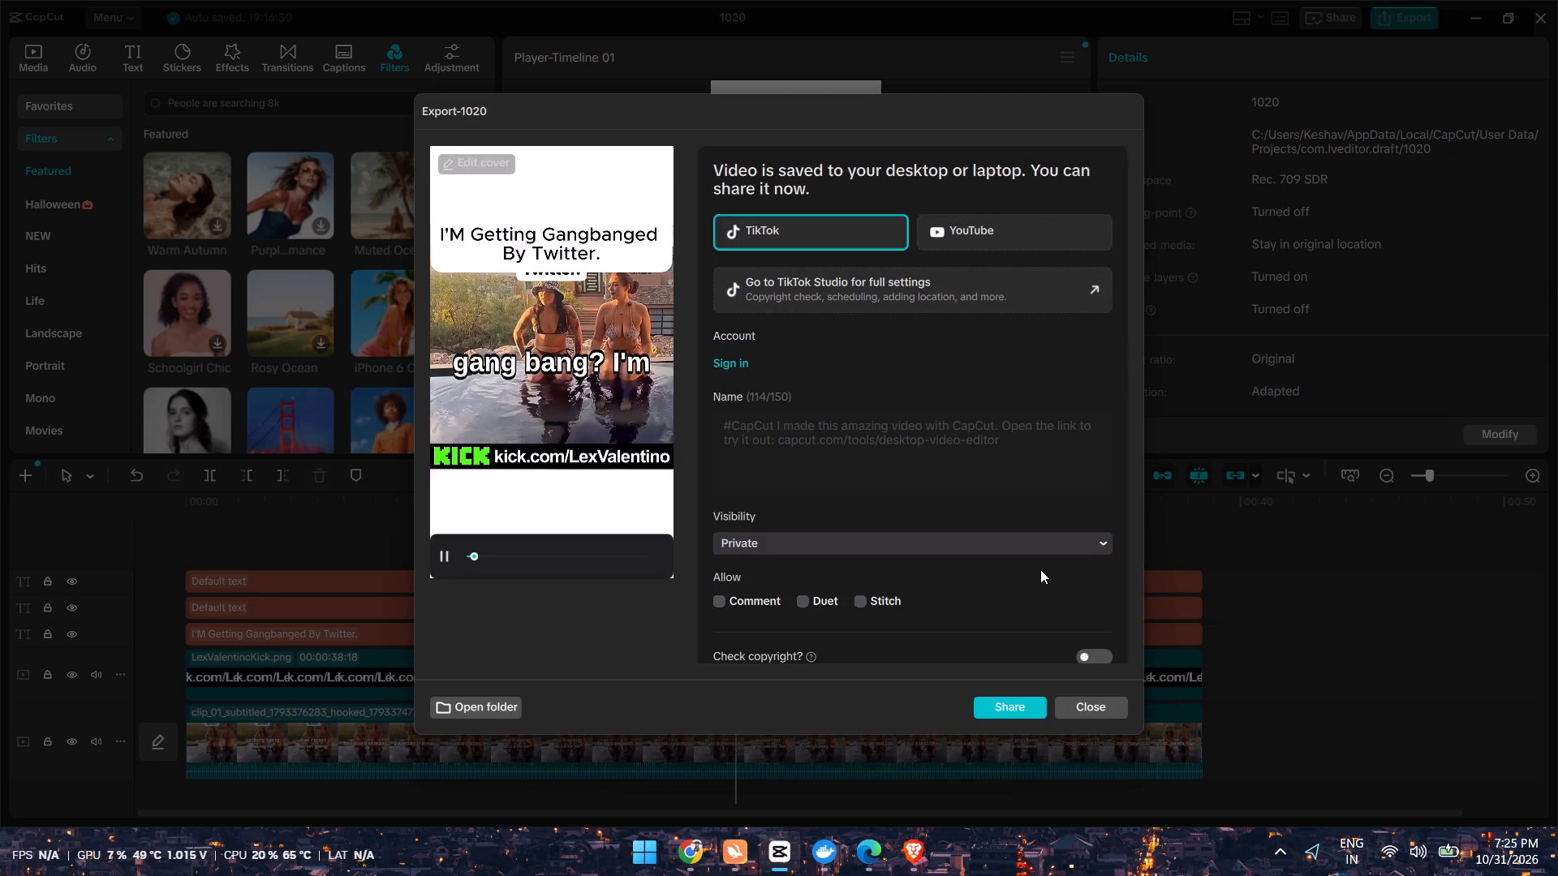
Close the export window and switch to the favstreamersclips Instagram profile page in the Brave browser.
{"action": "left_click", "coordinate": [1075, 716]}
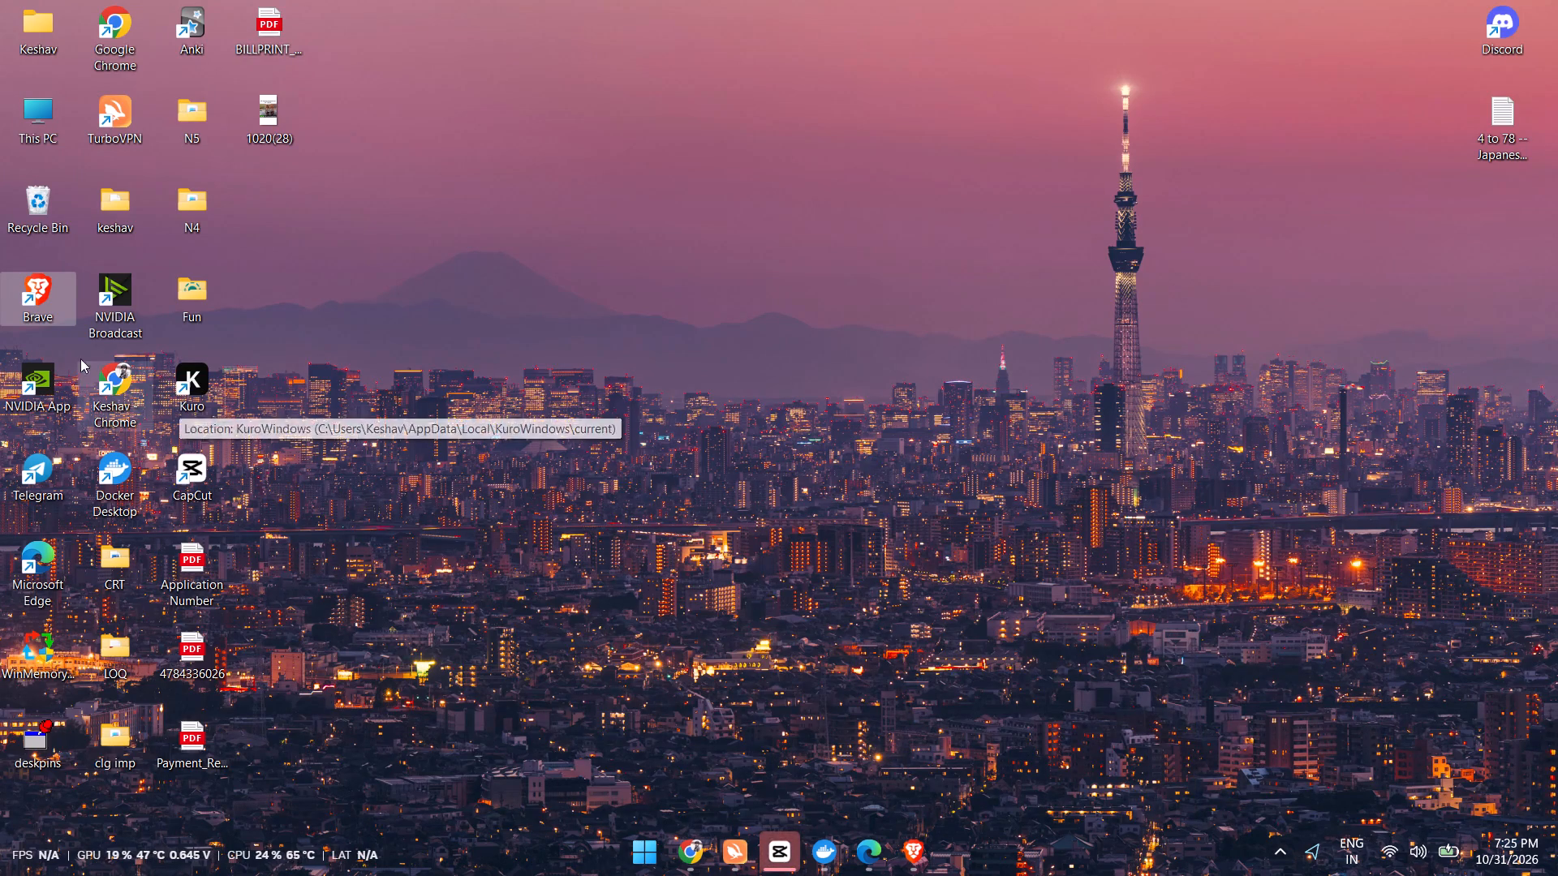
{"action": "double_click", "coordinate": [48, 303]}
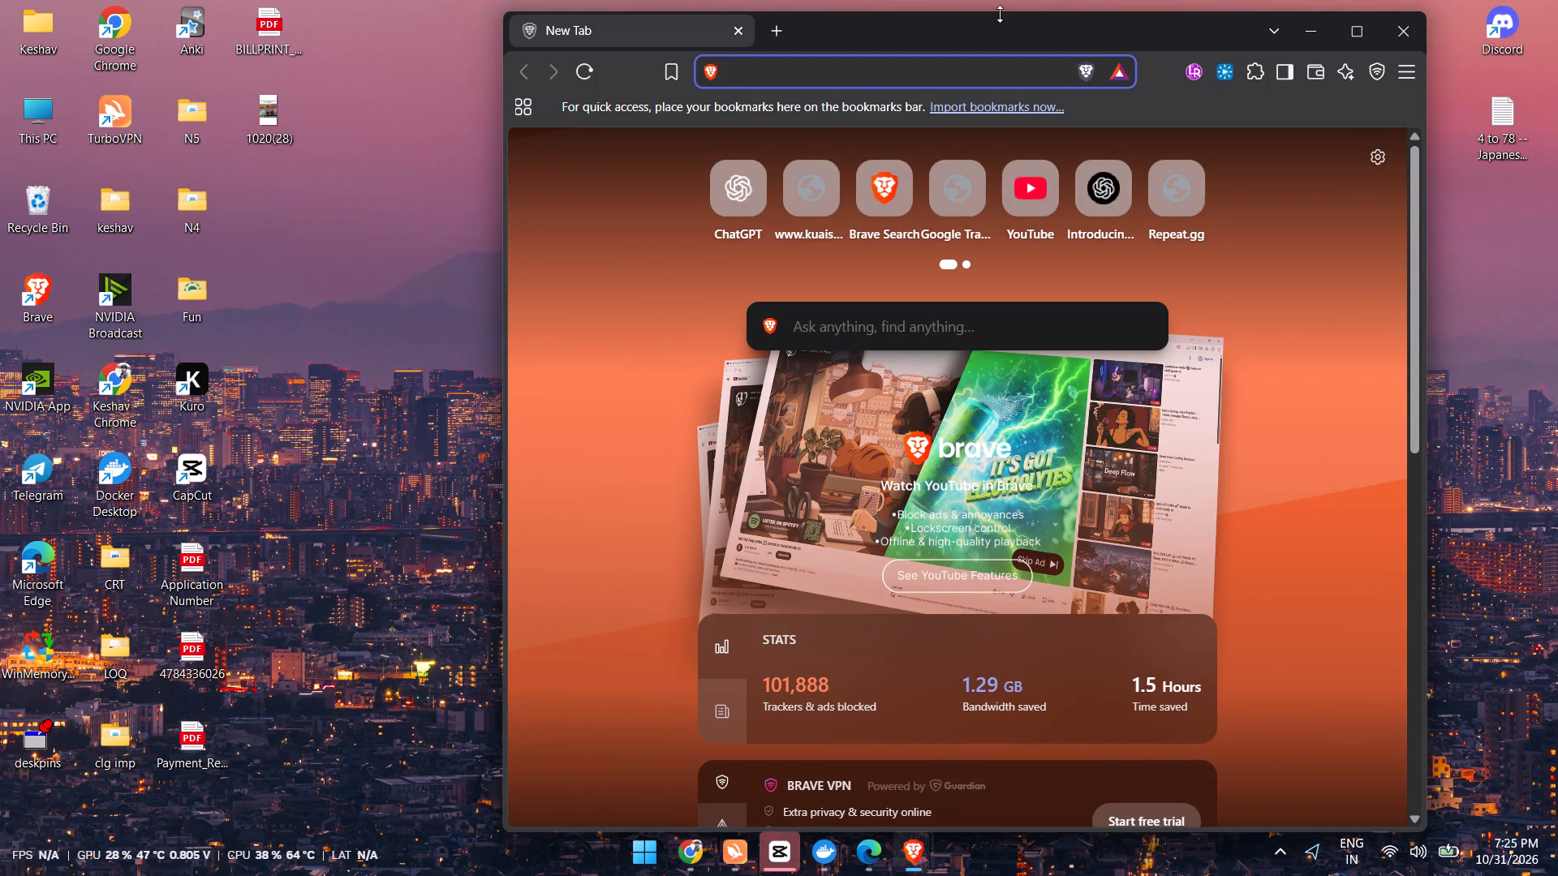
{"action": "left_click", "coordinate": [1386, 24]}
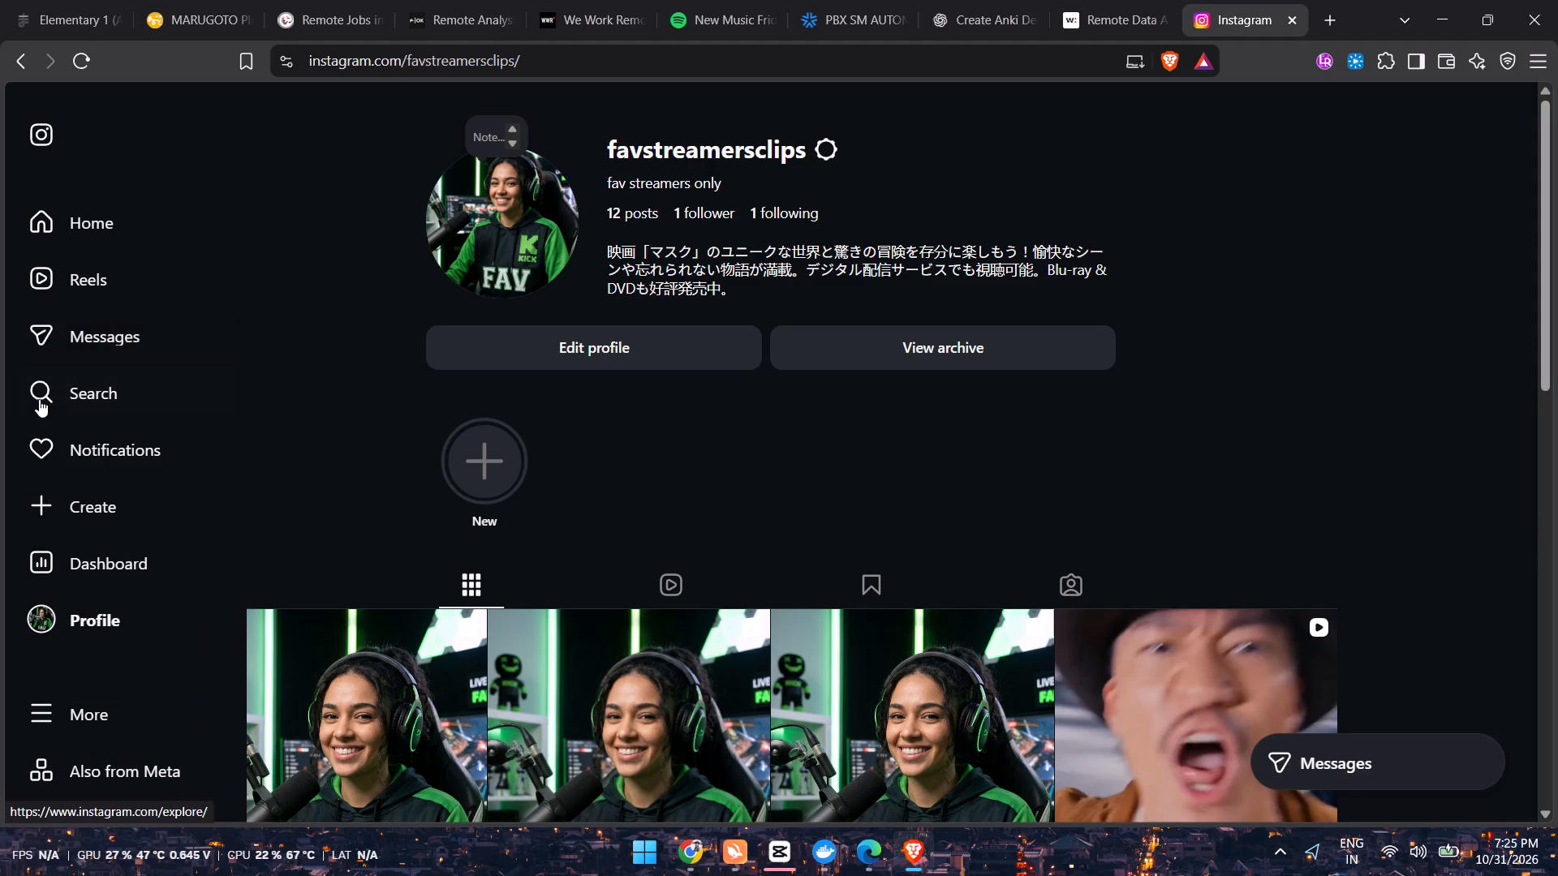
Create a new Instagram post with the video 1020(28) from the Desktop folder.
{"action": "left_click", "coordinate": [76, 496]}
{"action": "left_click", "coordinate": [166, 547]}
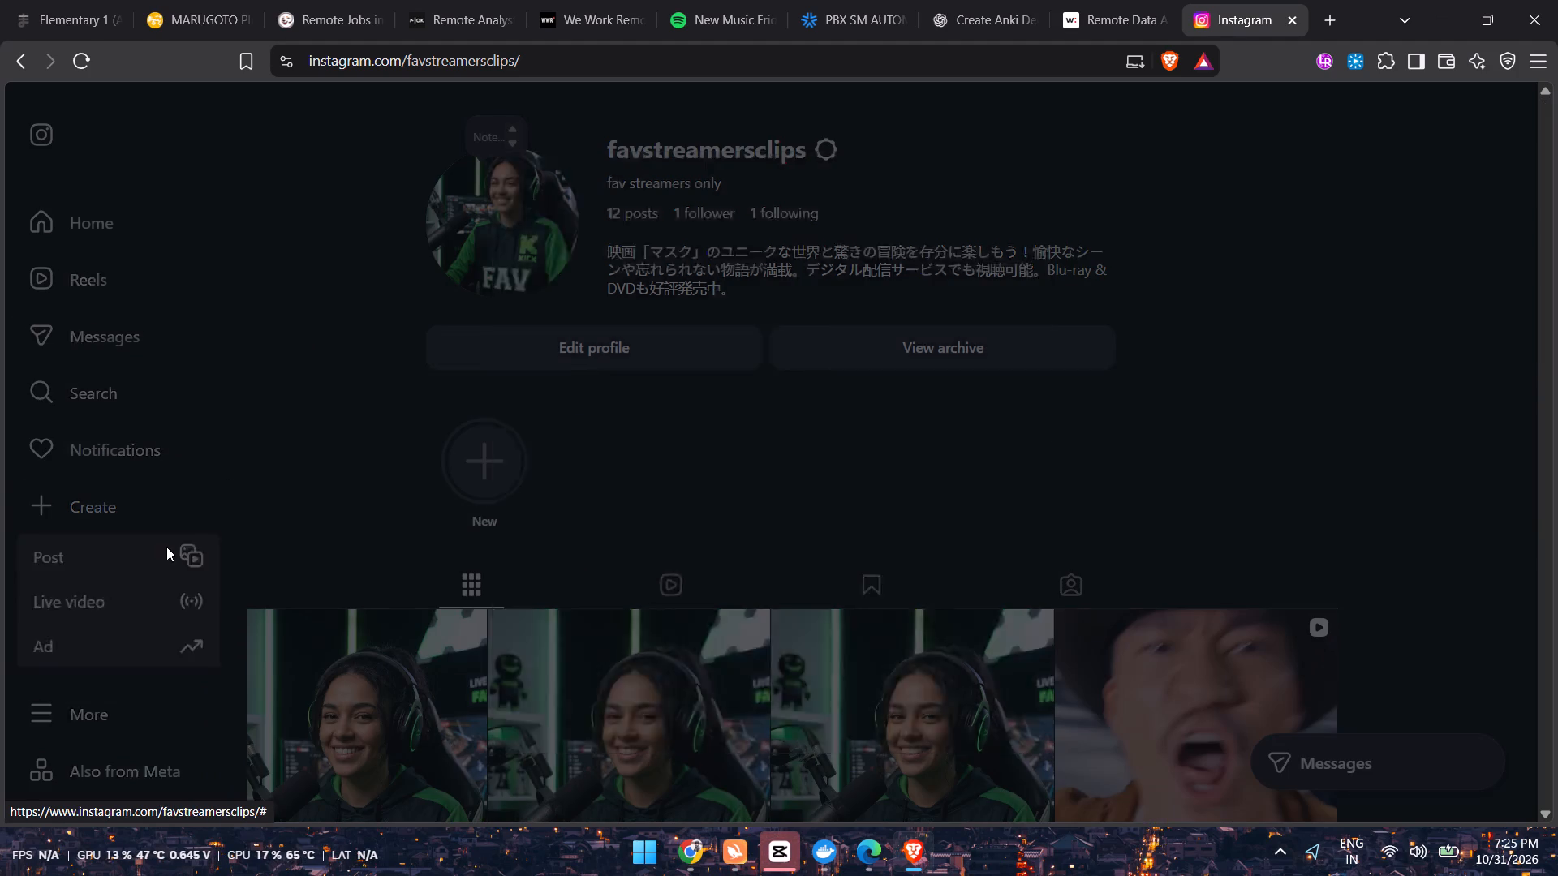
{"action": "left_click", "coordinate": [829, 552]}
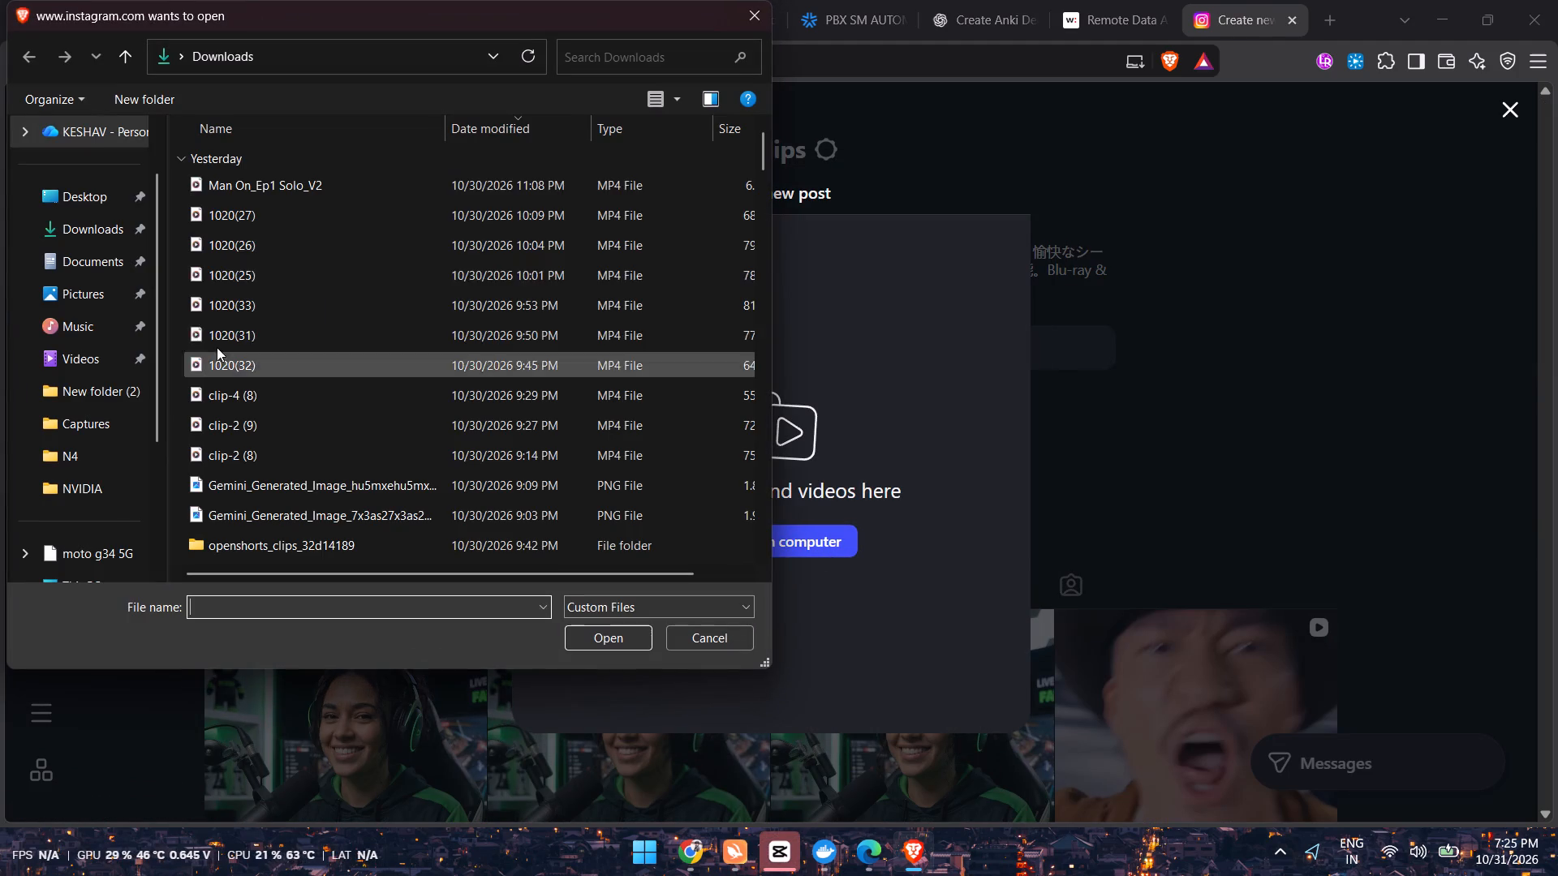
{"action": "left_click", "coordinate": [75, 202]}
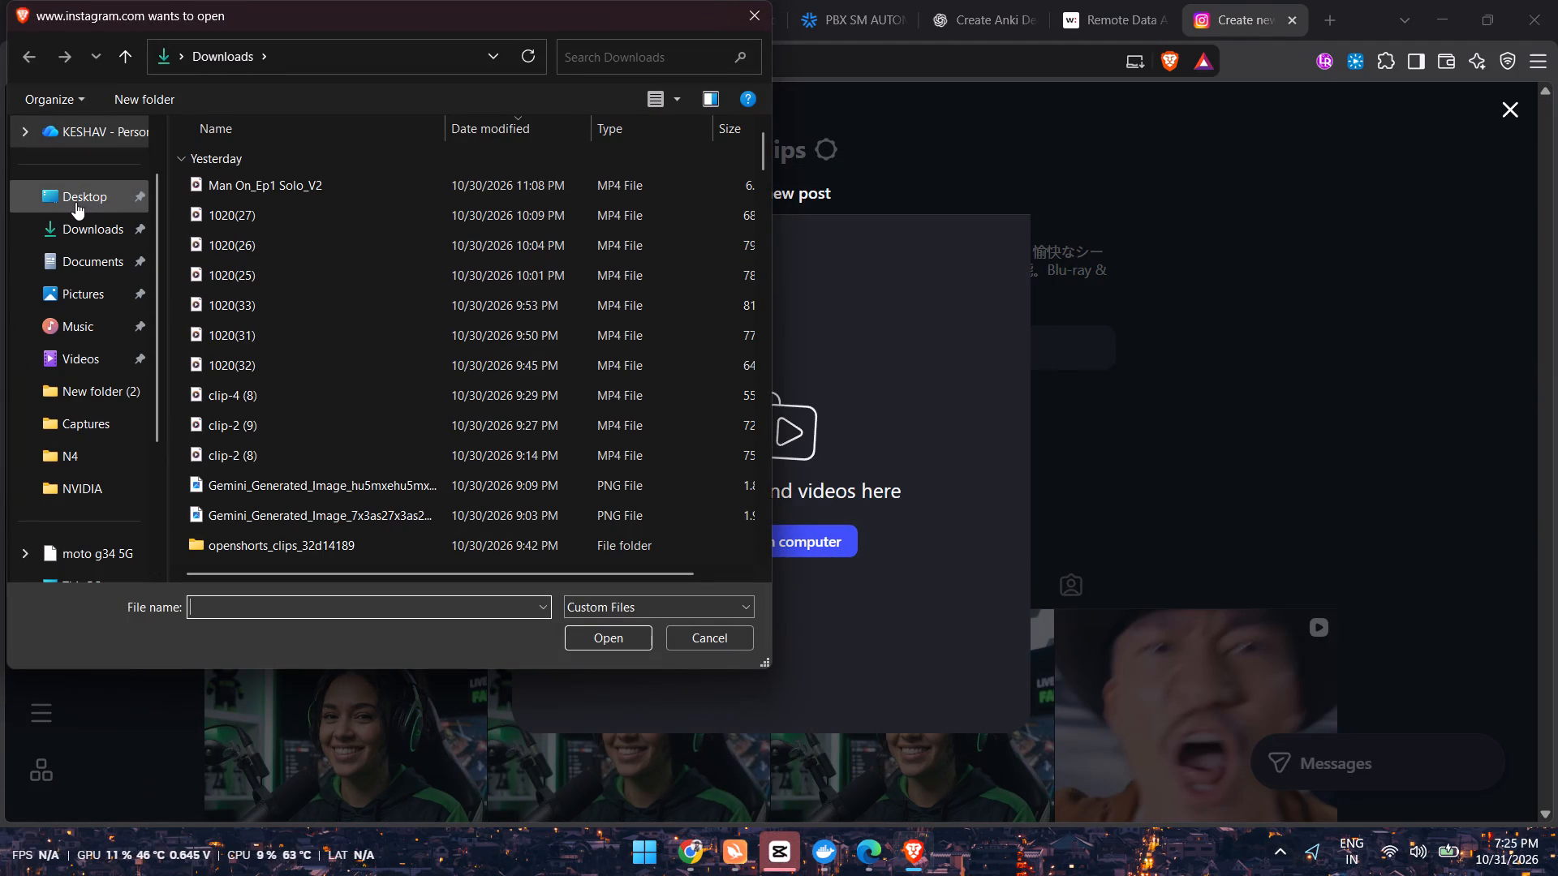
{"action": "double_click", "coordinate": [259, 389]}
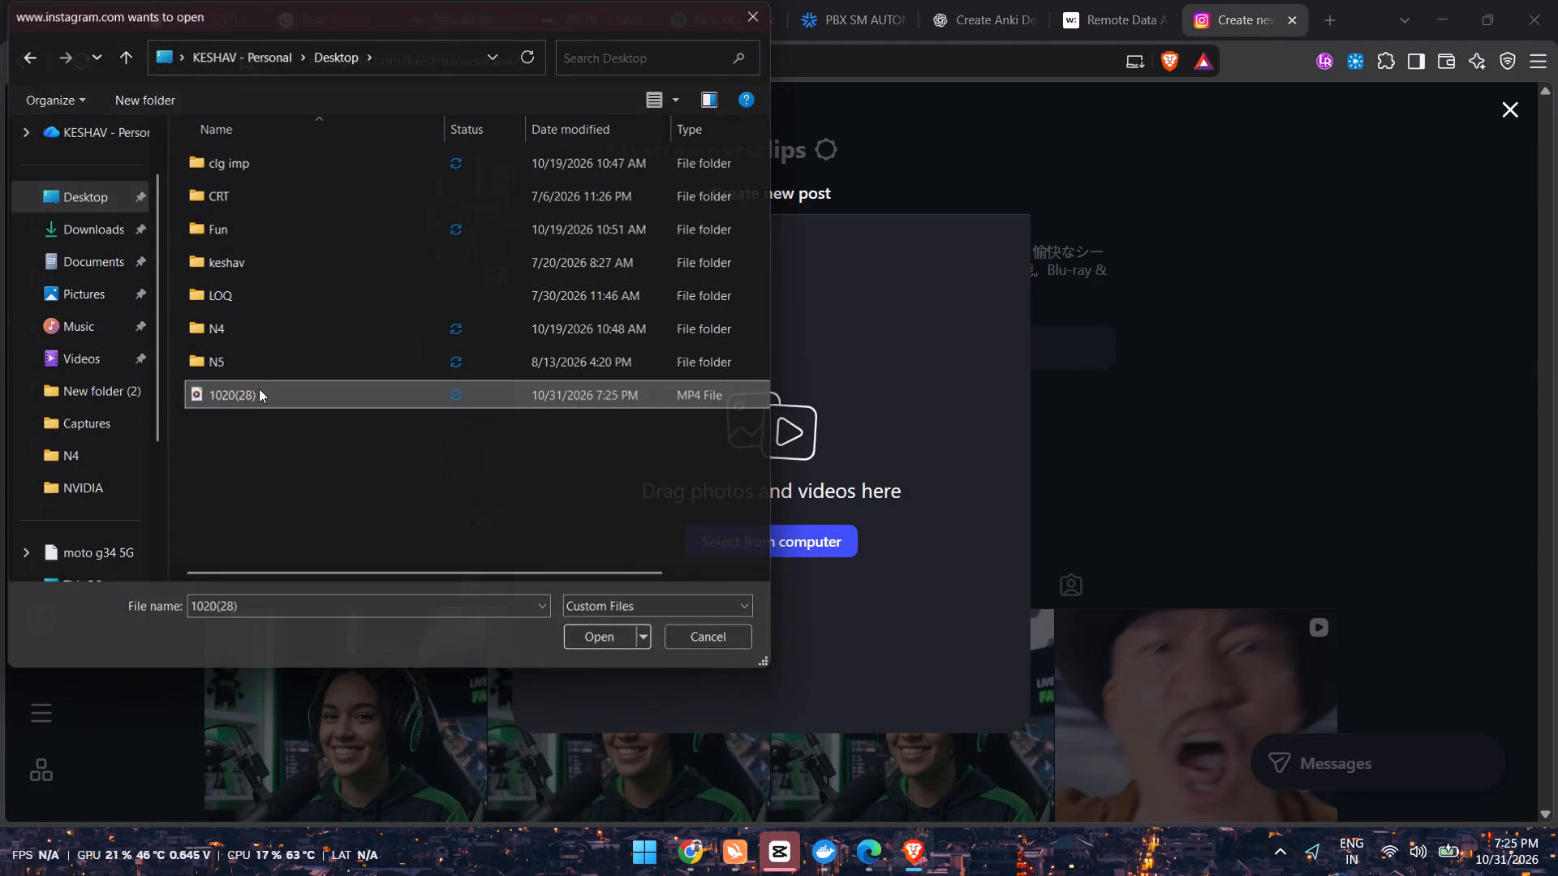
Set the video's crop ratio to 9:16 and continue to the Edit stage.
{"action": "left_click", "coordinate": [547, 699]}
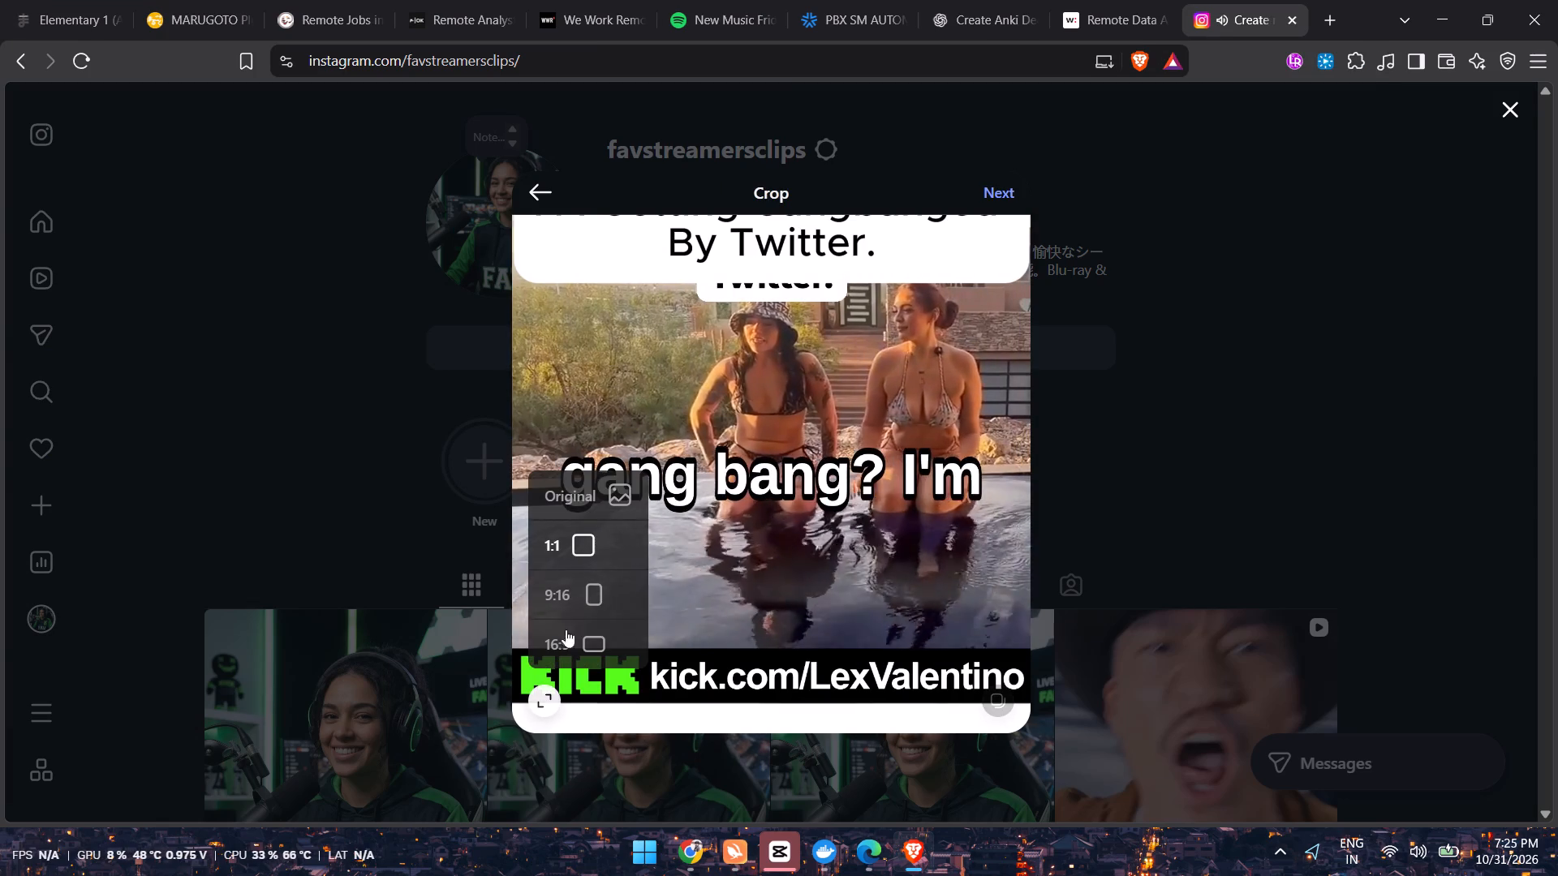
{"action": "left_click", "coordinate": [577, 587]}
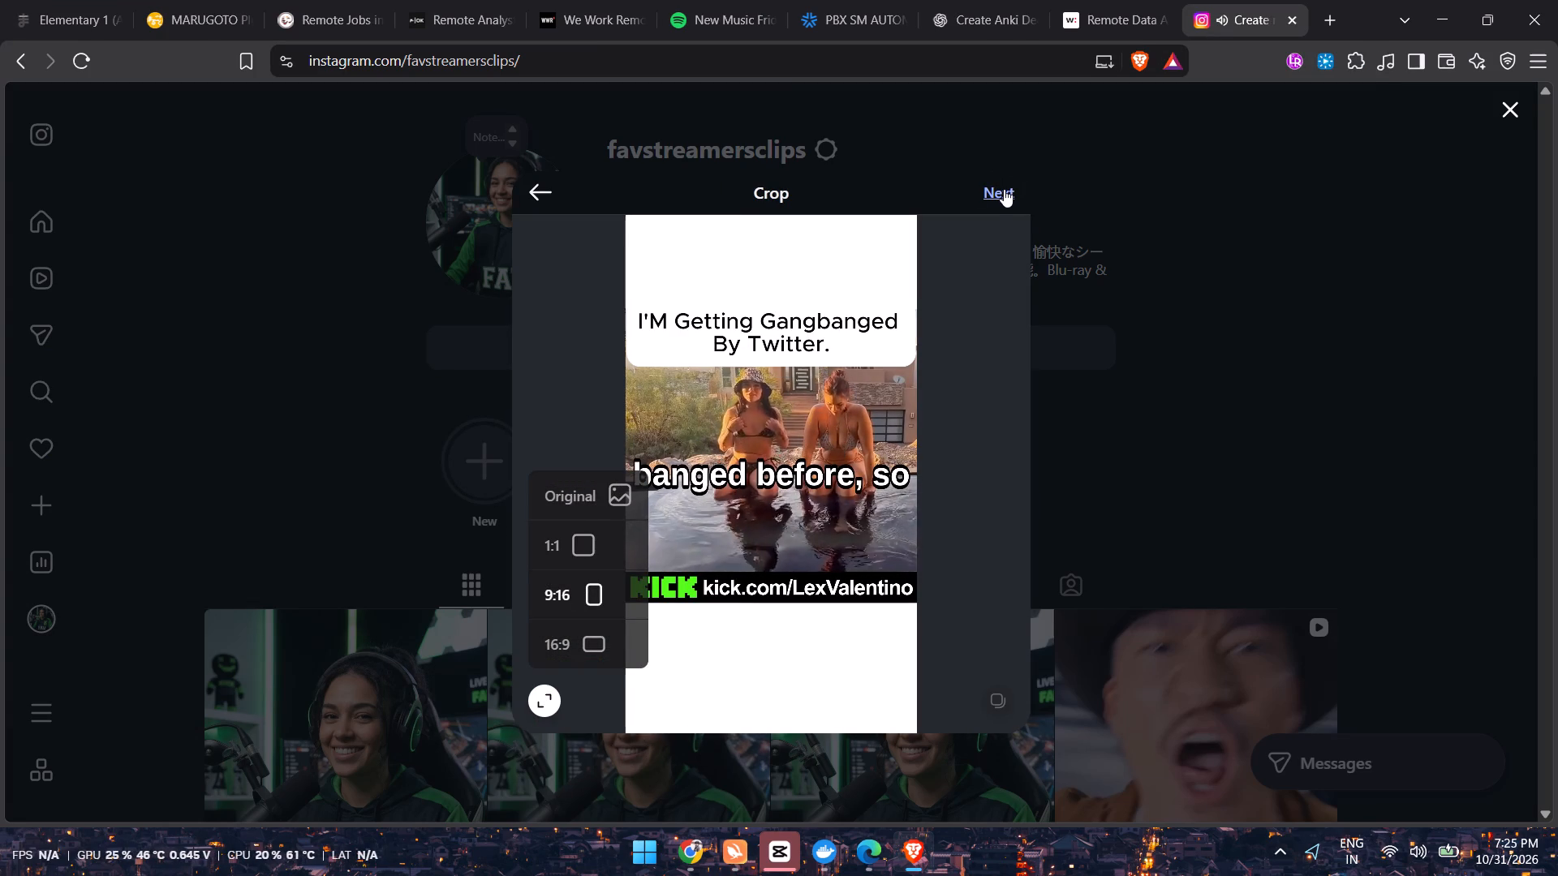
{"action": "left_click", "coordinate": [1004, 189]}
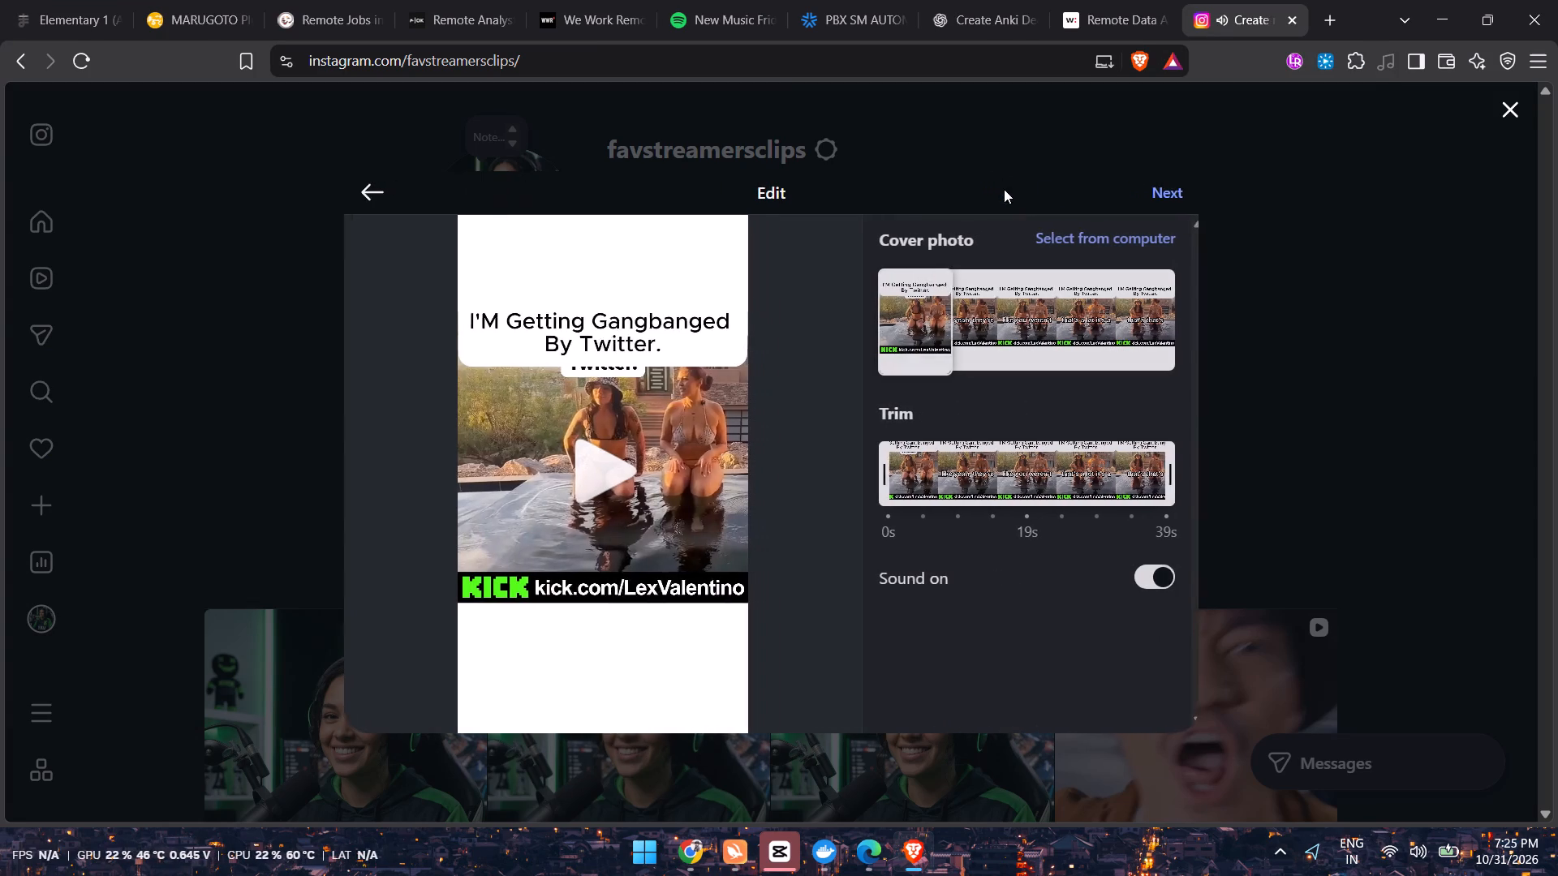
Use the Gemini_Generated_Image_hu5mxehu5mx... PNG from the Downloads folder as the cover photo, and continue to the New reel stage.
{"action": "left_click", "coordinate": [1125, 230]}
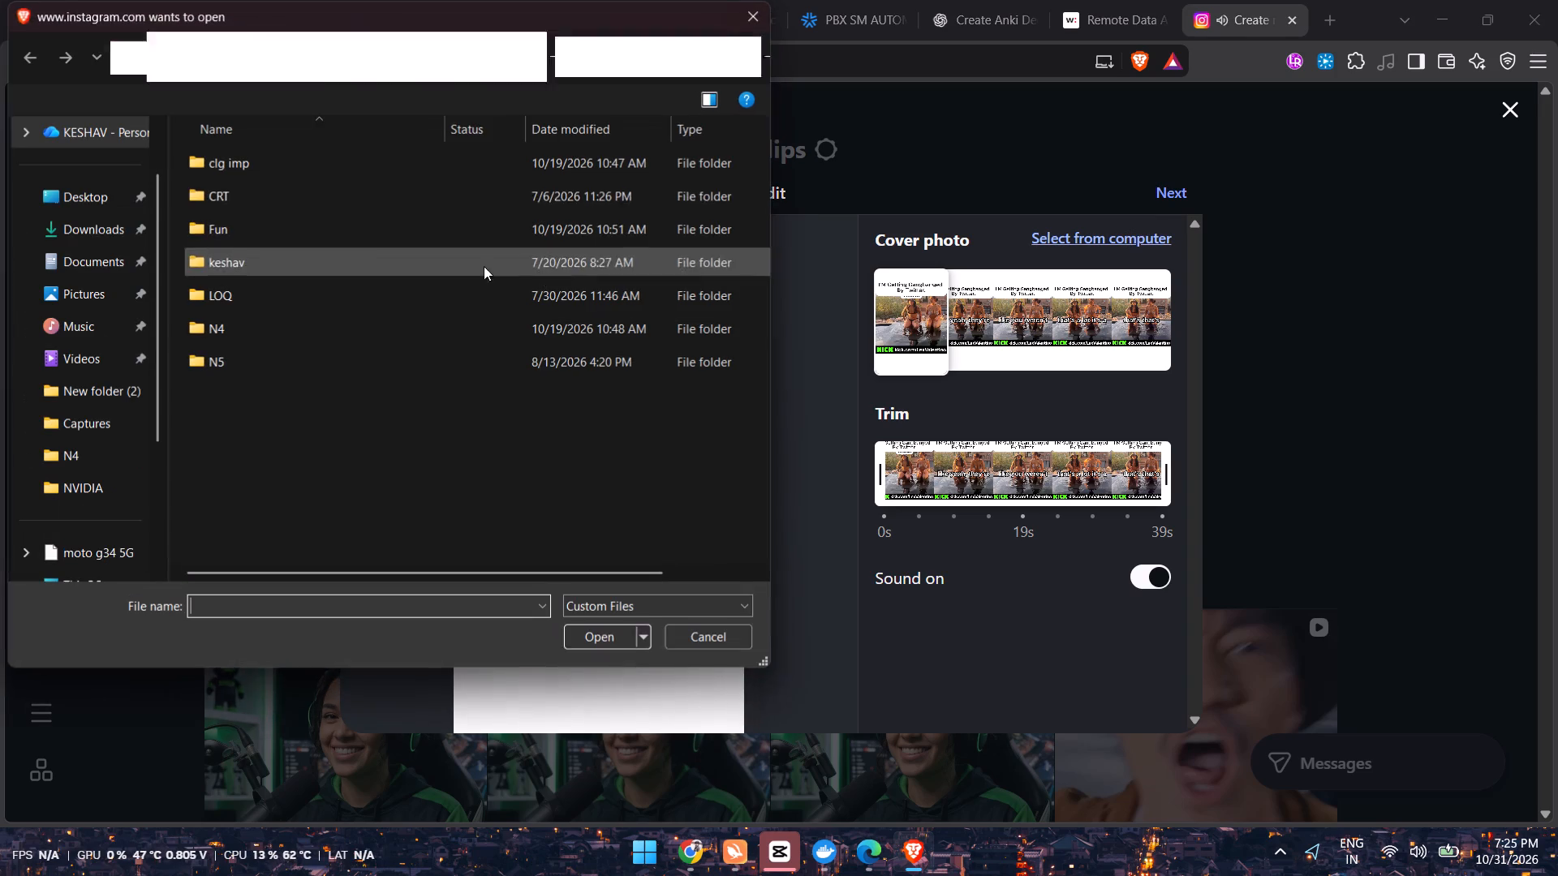
{"action": "left_click", "coordinate": [112, 231]}
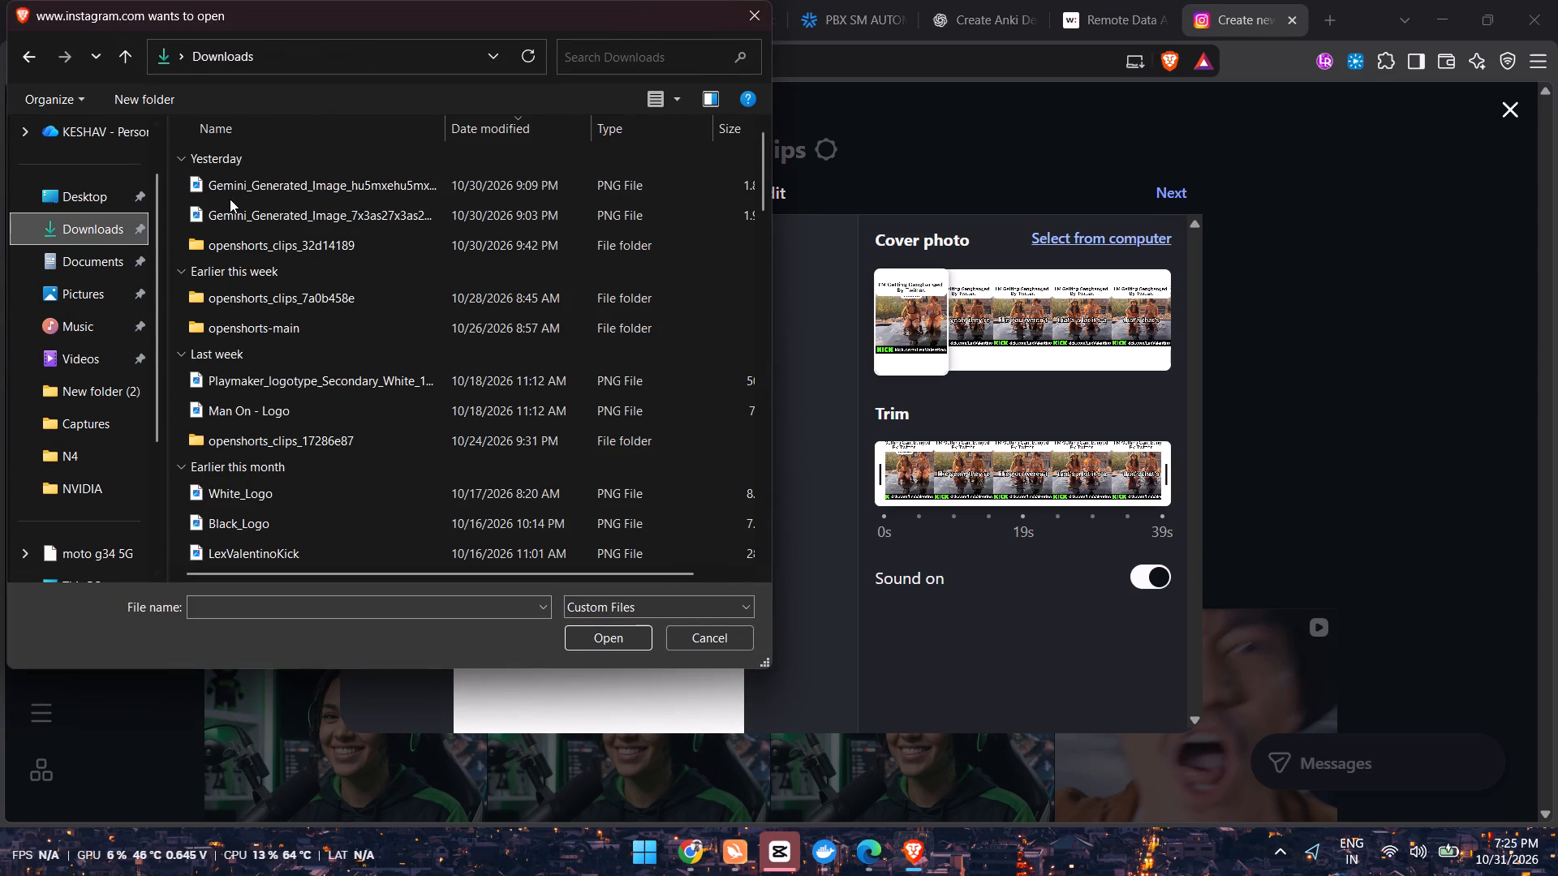
{"action": "double_click", "coordinate": [244, 184]}
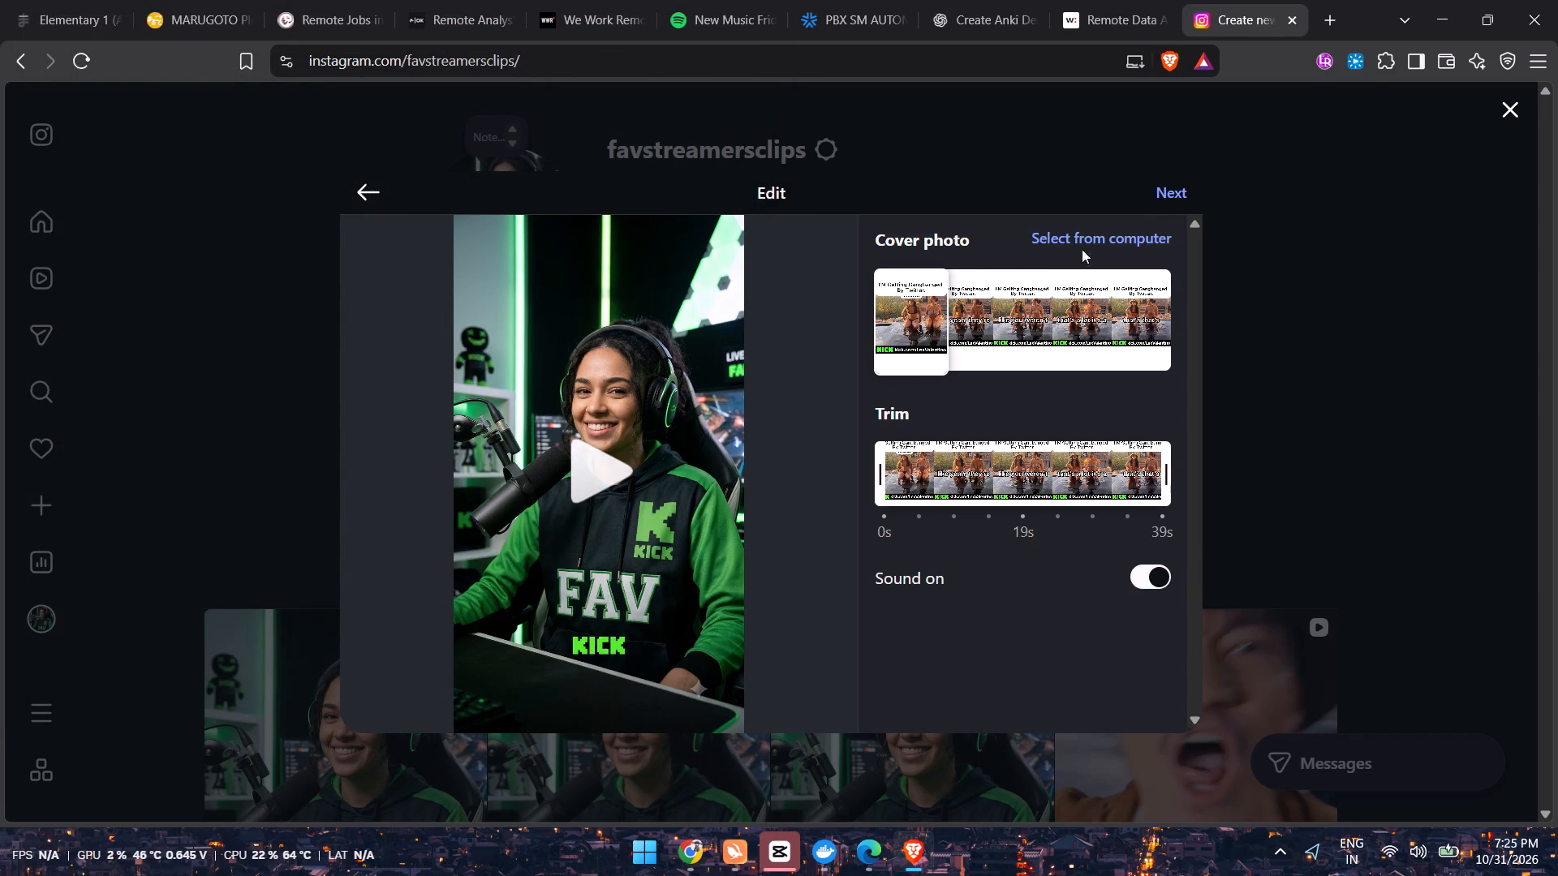
{"action": "left_click", "coordinate": [1180, 185]}
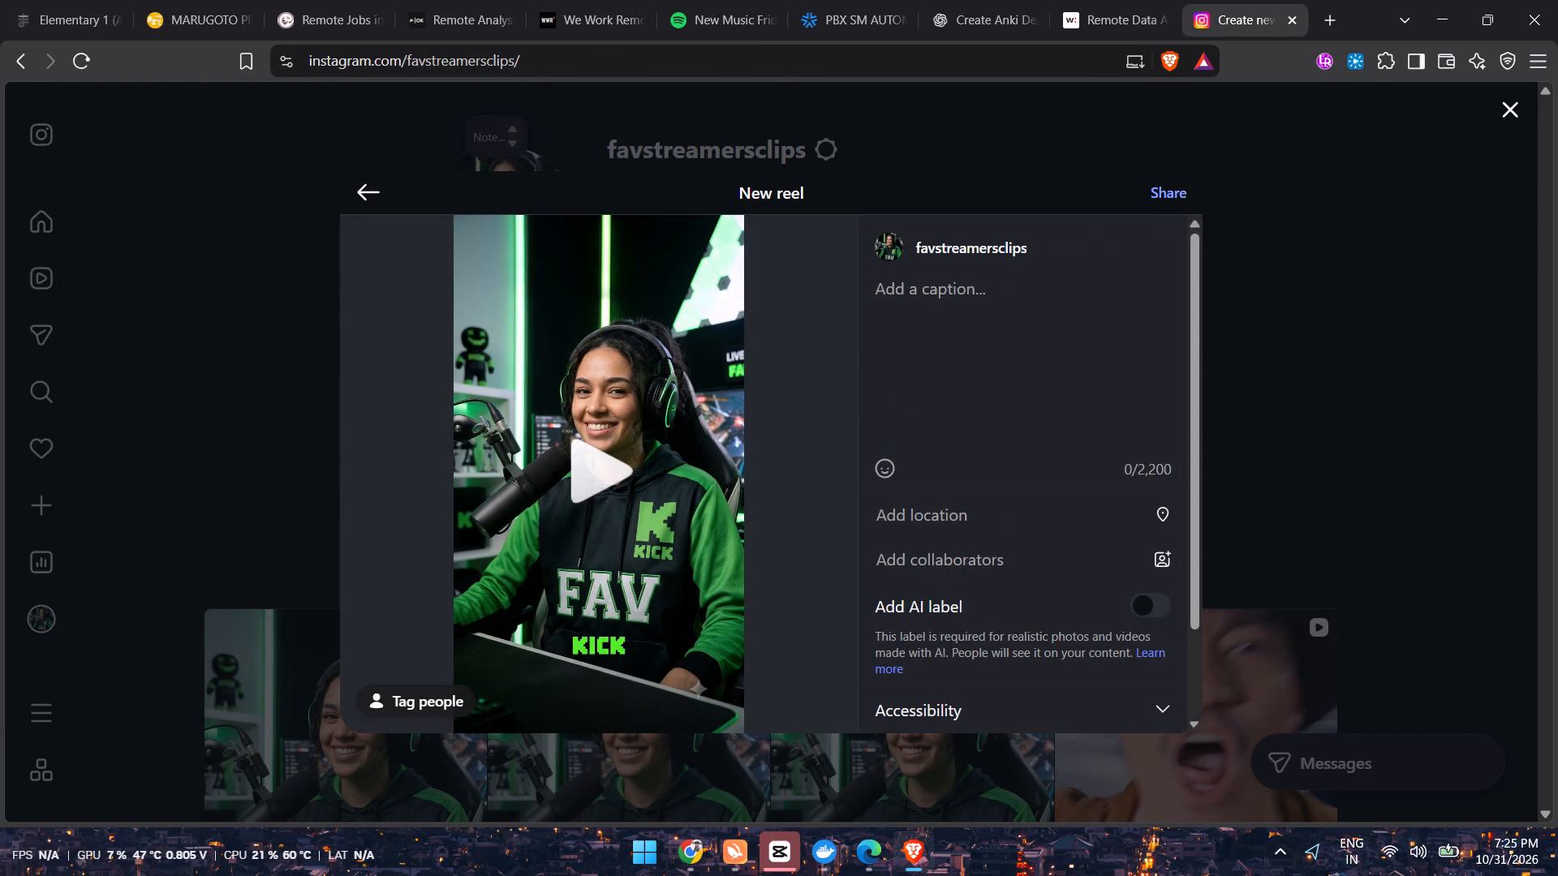
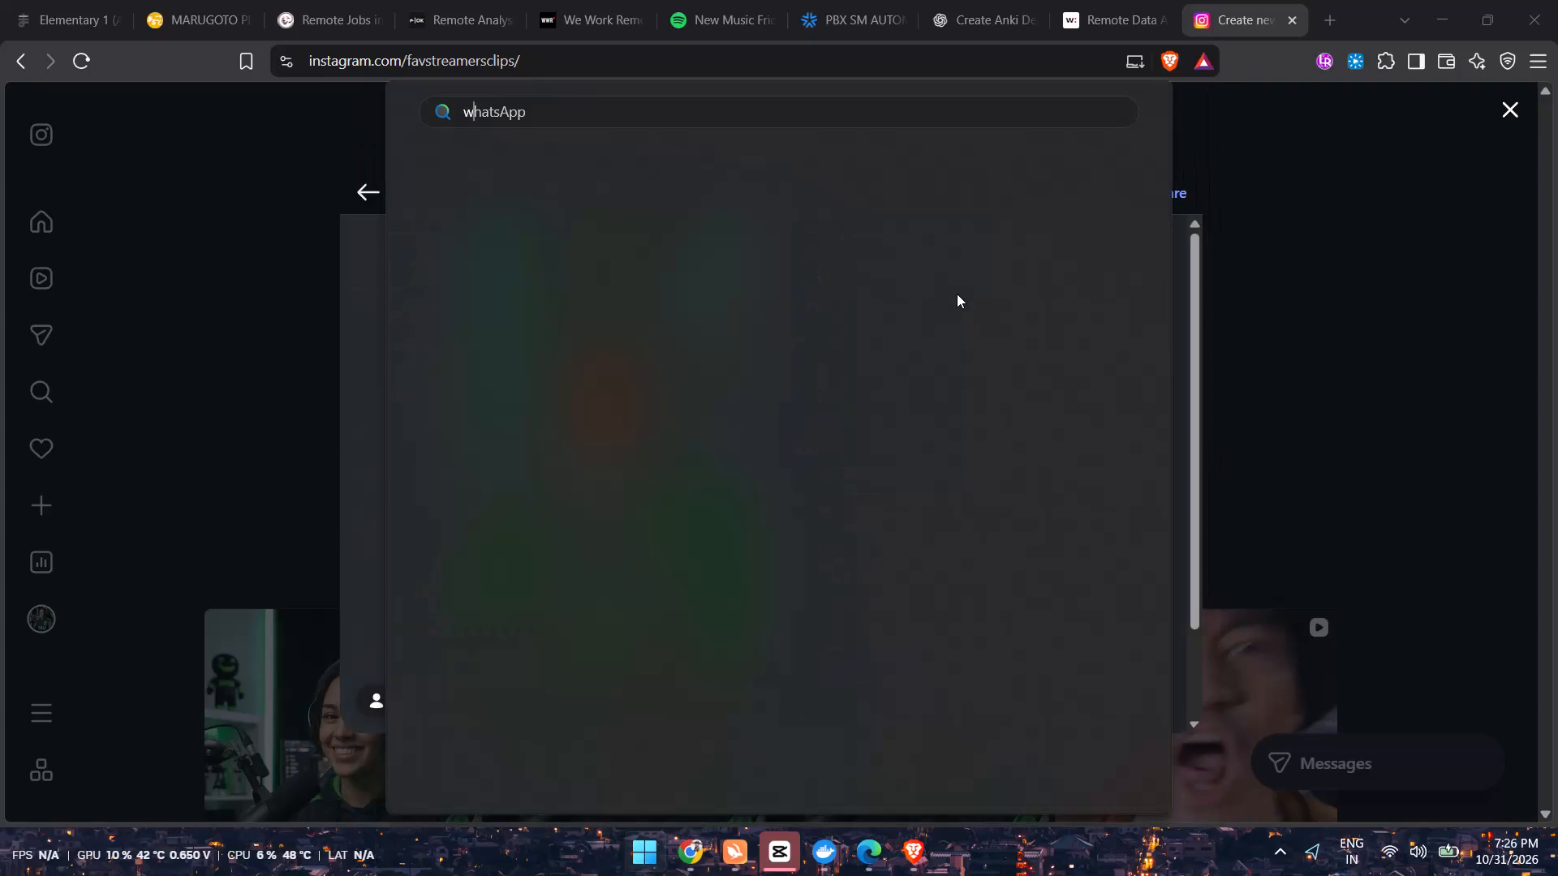
Launch the WhatsApp app found by the Windows search.
{"action": "key", "text": "Return"}
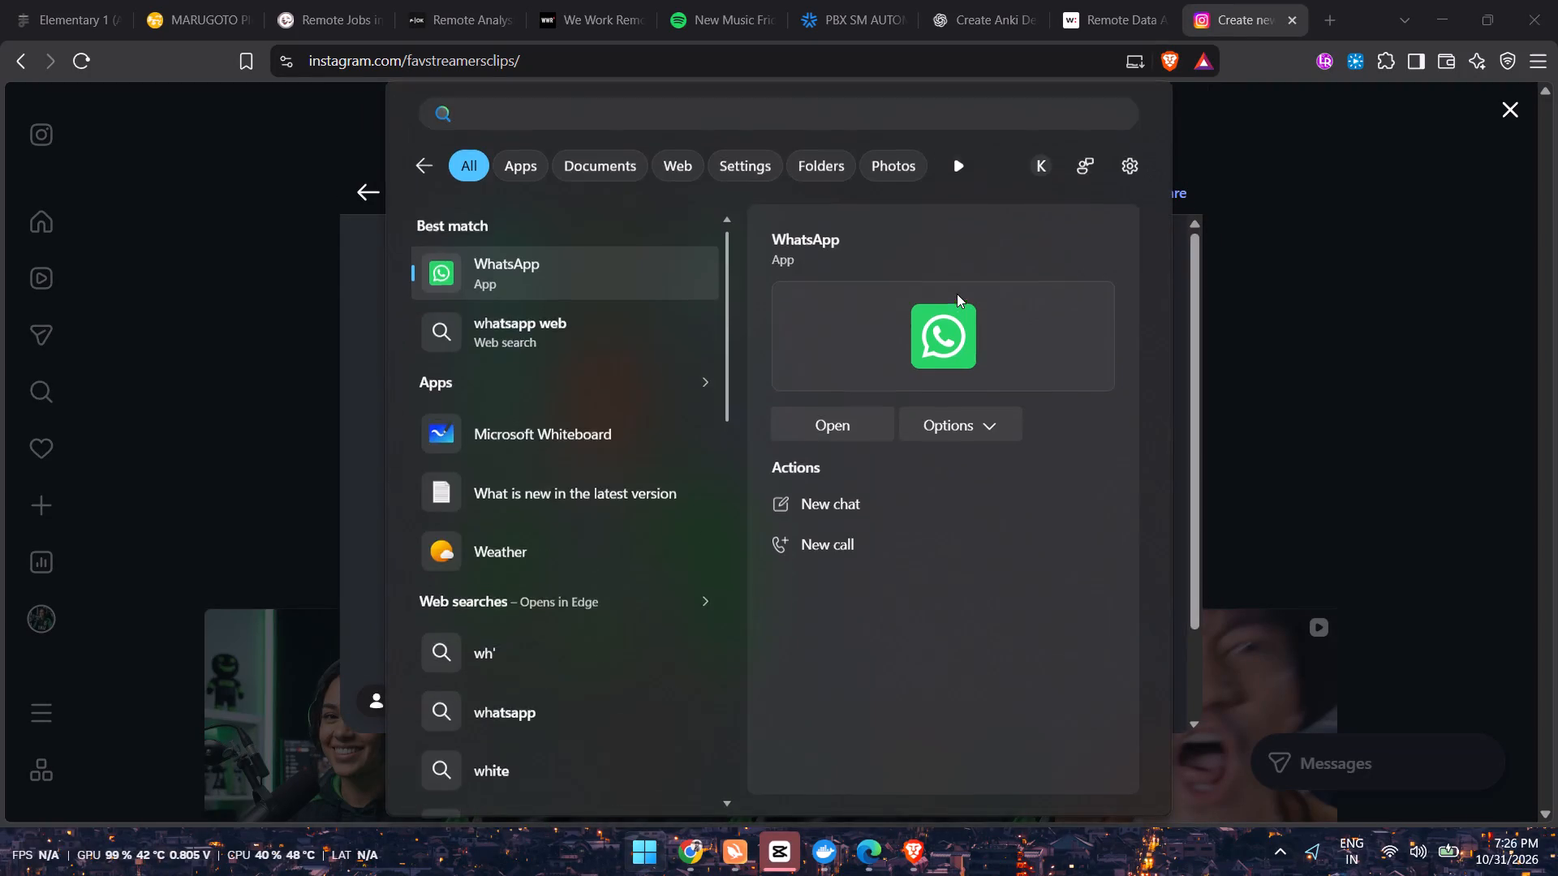
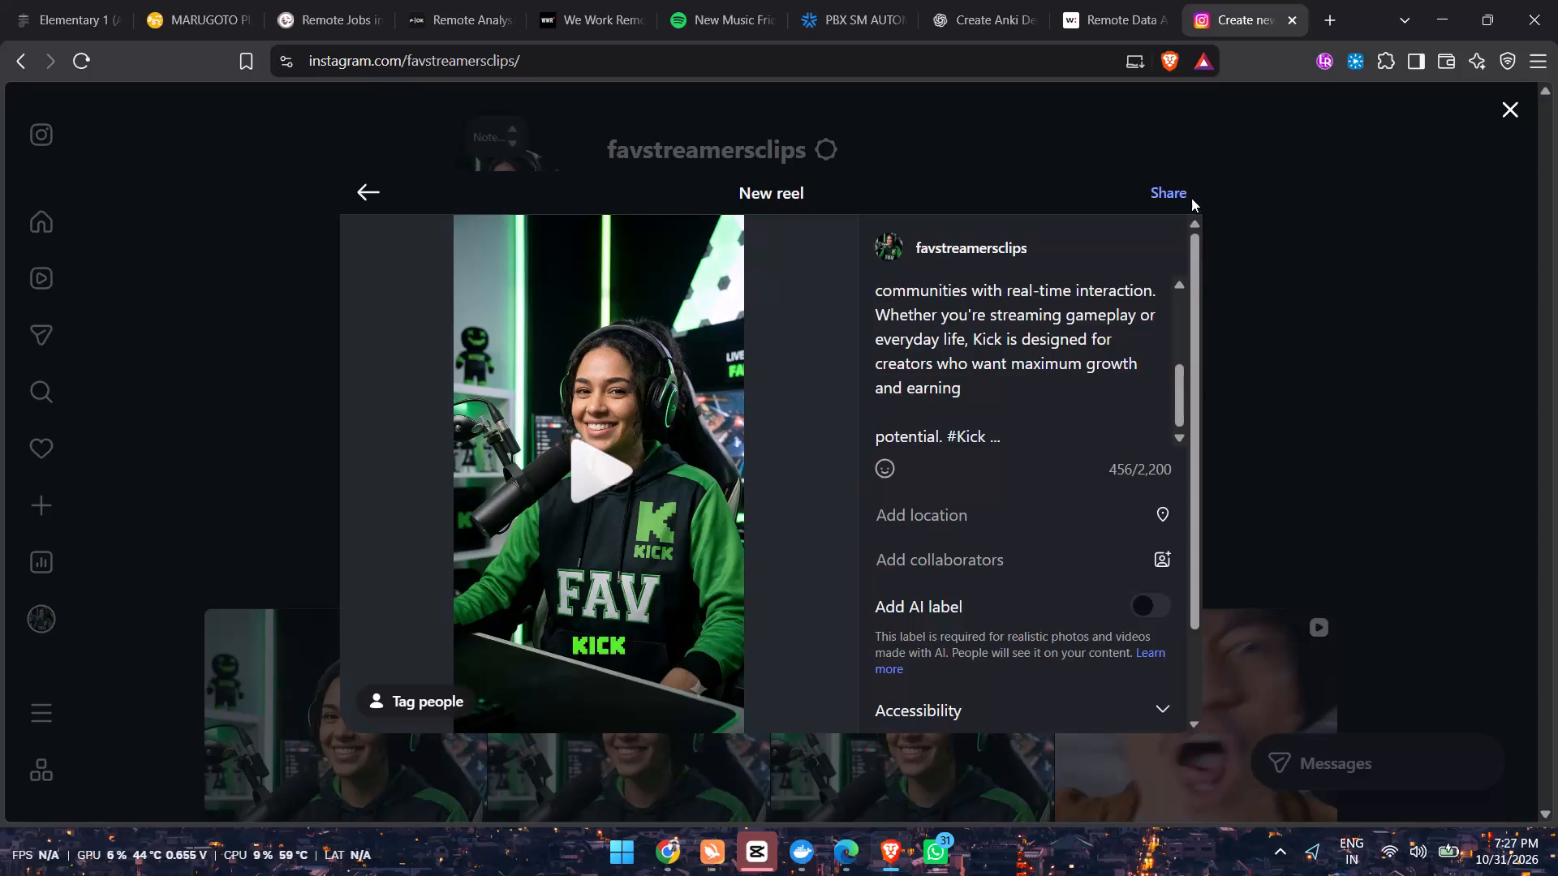
Add the location USA (United States Of America) to the new reel and share it on the favstreamersclips account.
{"action": "left_click", "coordinate": [1041, 526]}
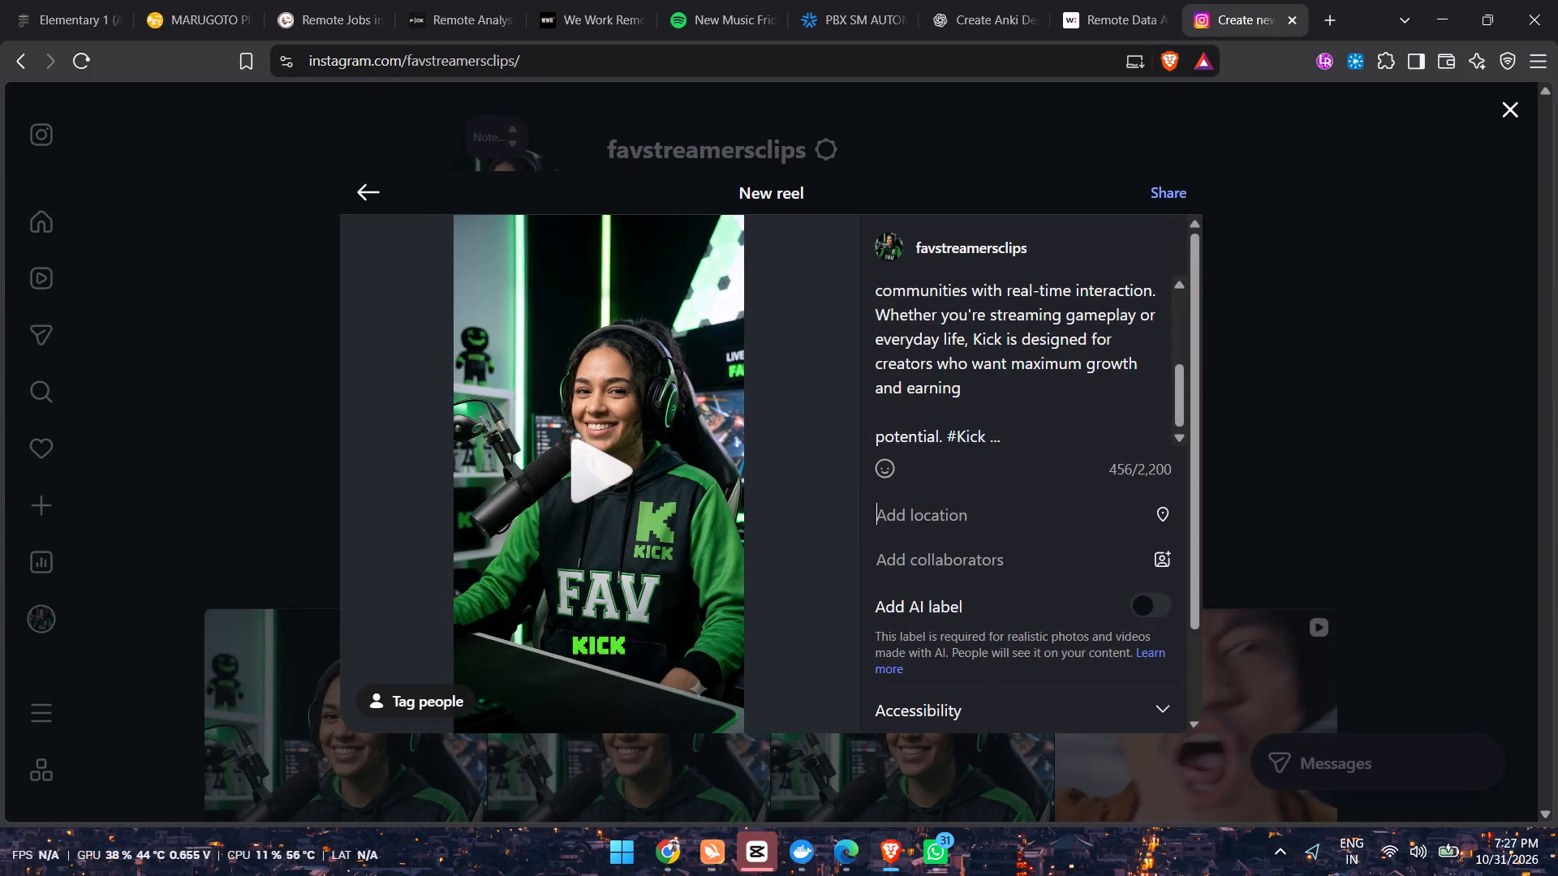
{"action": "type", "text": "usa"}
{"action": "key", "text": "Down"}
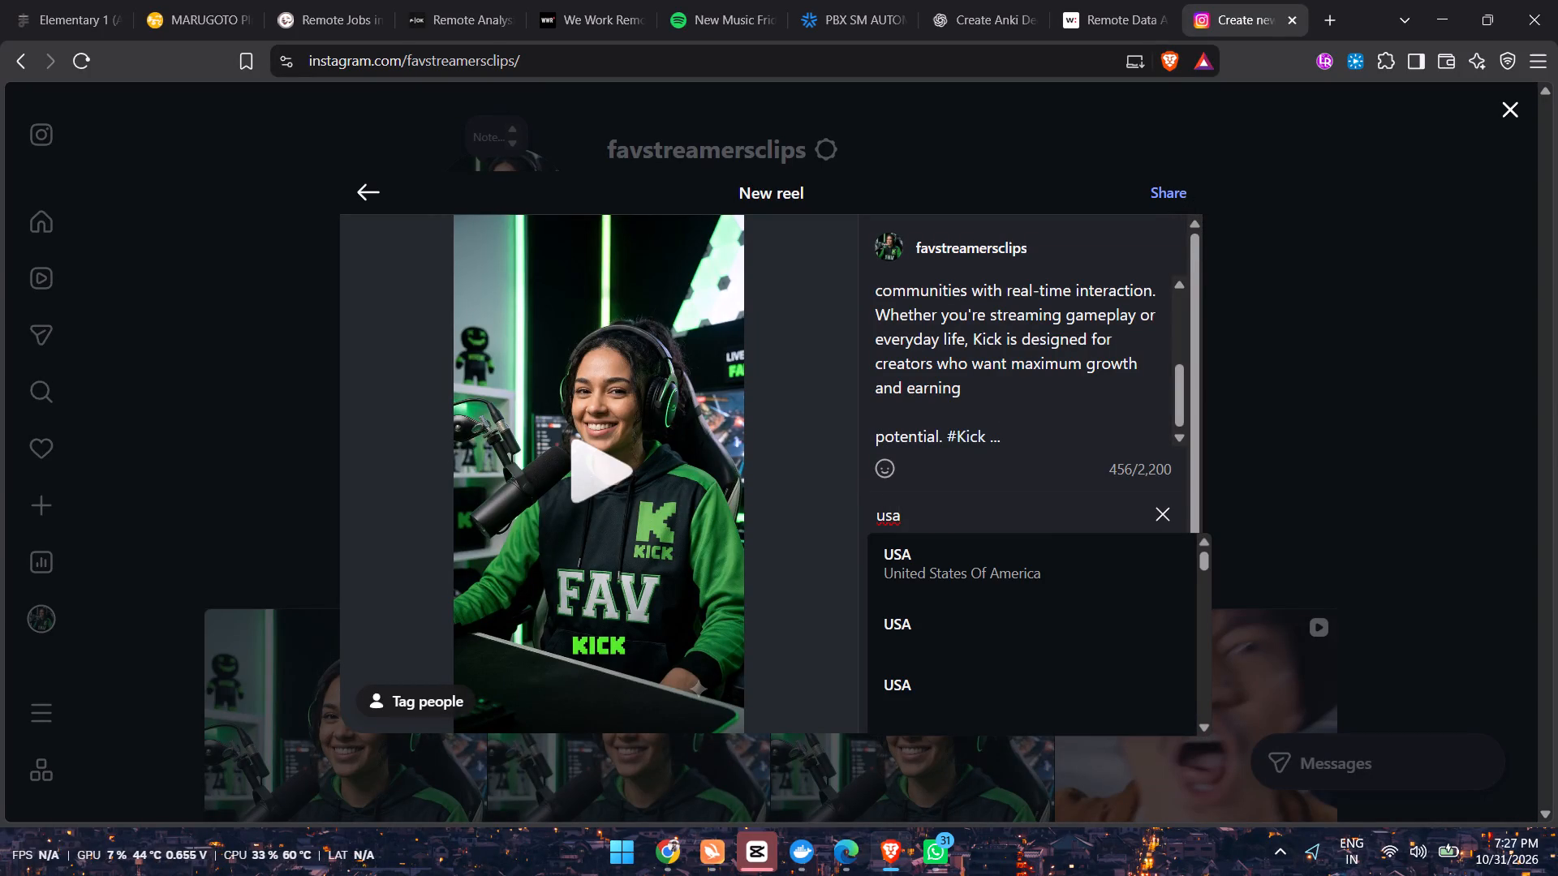
{"action": "left_click", "coordinate": [953, 552]}
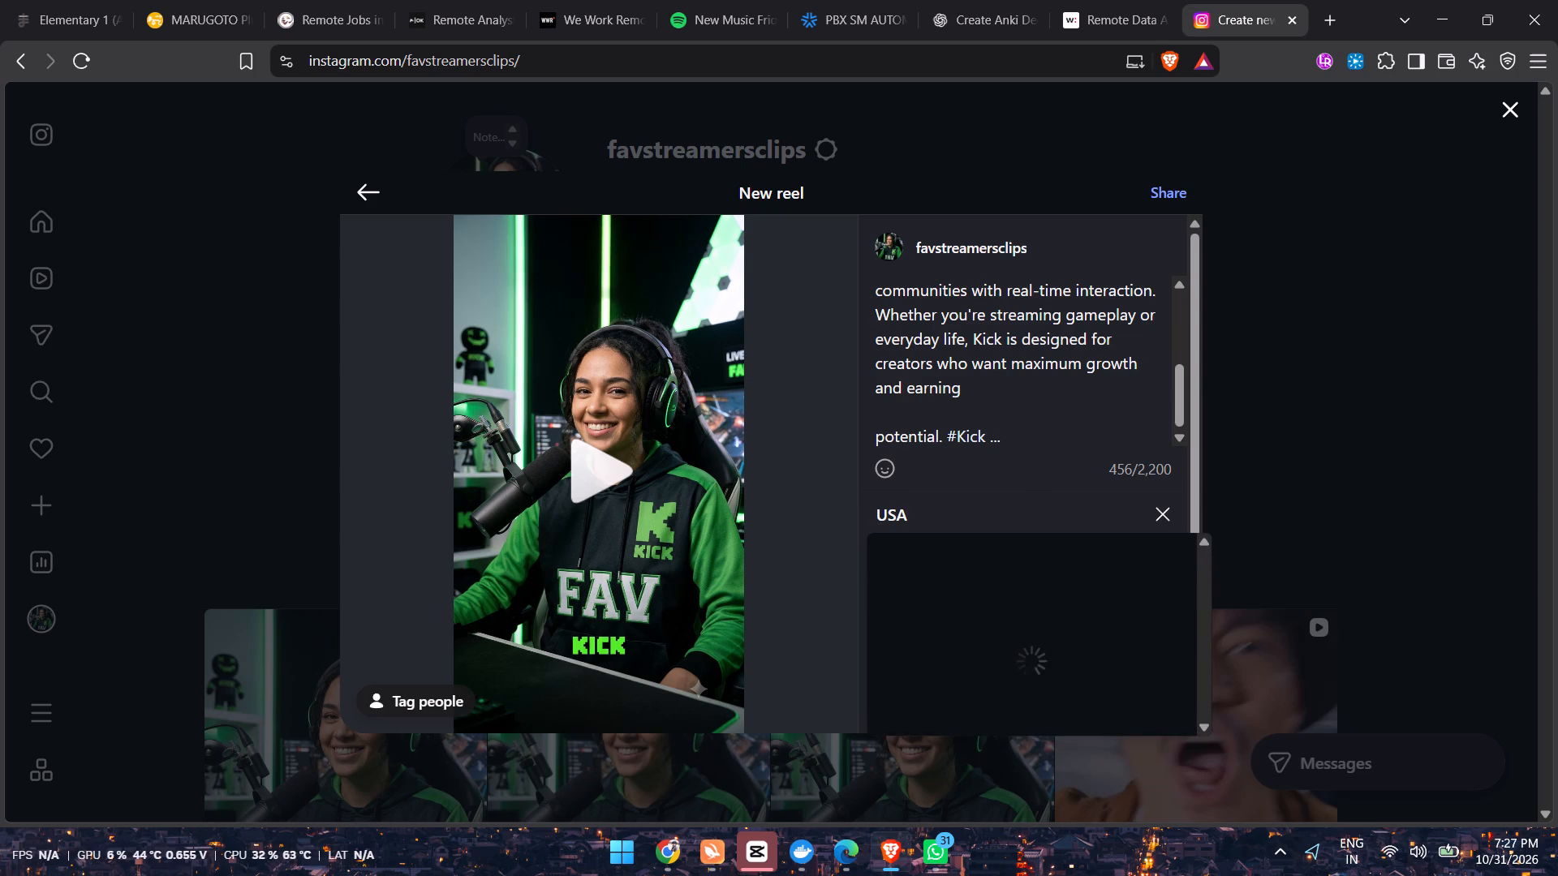
{"action": "left_click", "coordinate": [1163, 190]}
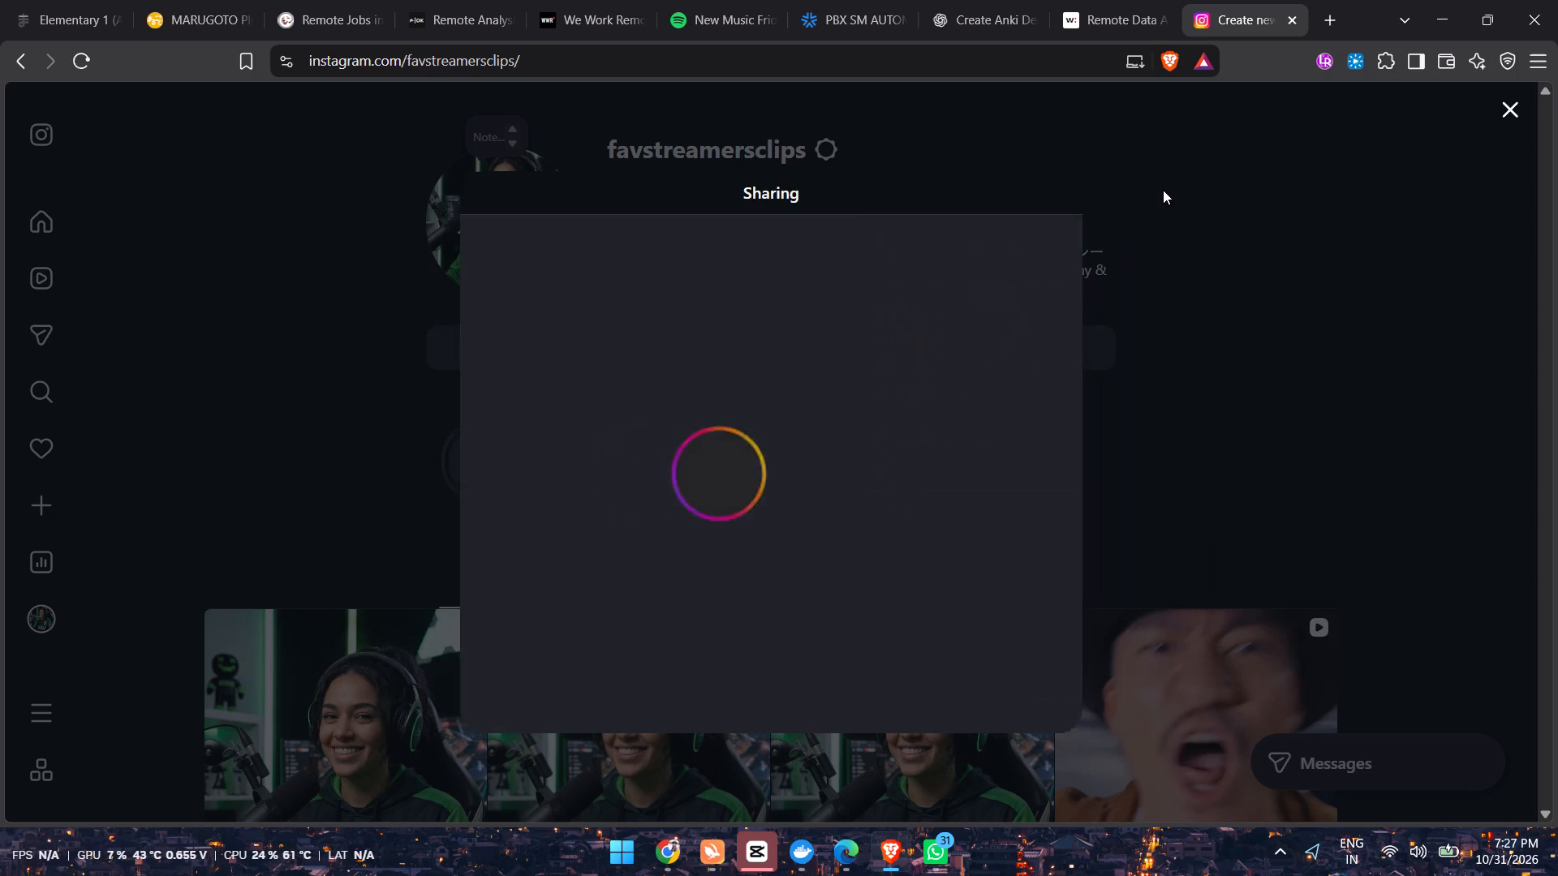